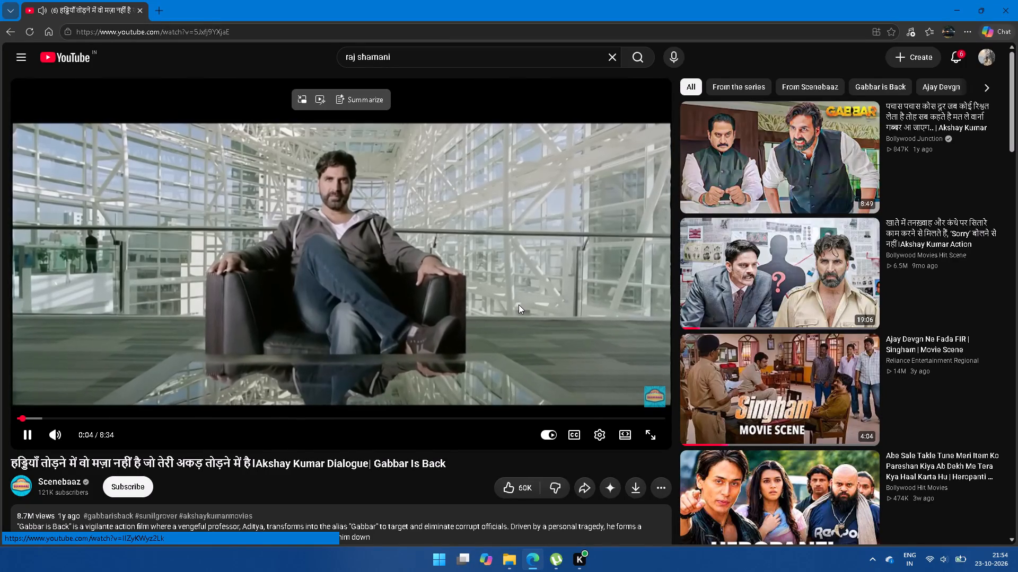
Read through the comments under the Gabbar Is Back dialogue video and return to the player.
scroll(540, 297, "down", 3)
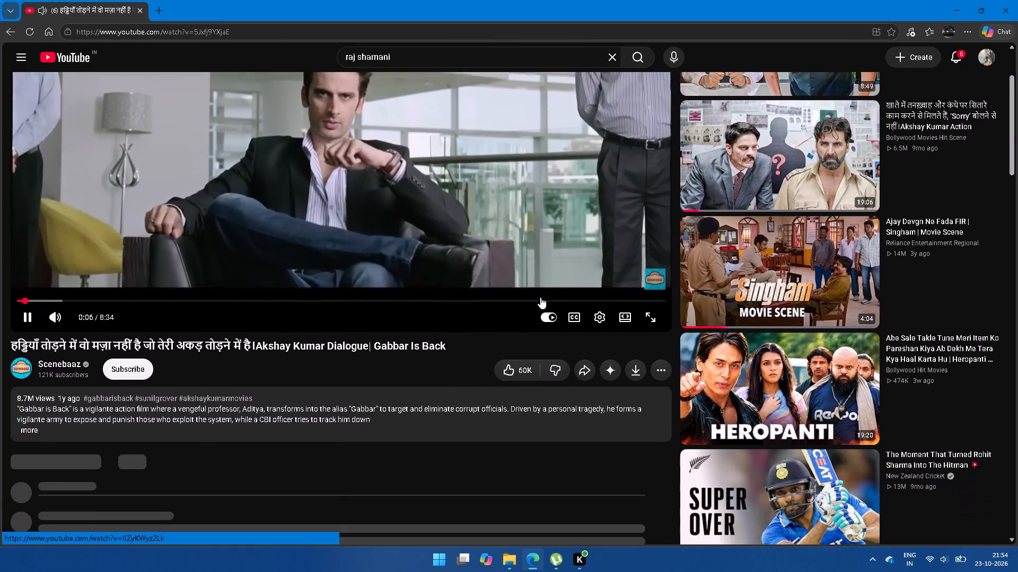
scroll(540, 297, "down", 5)
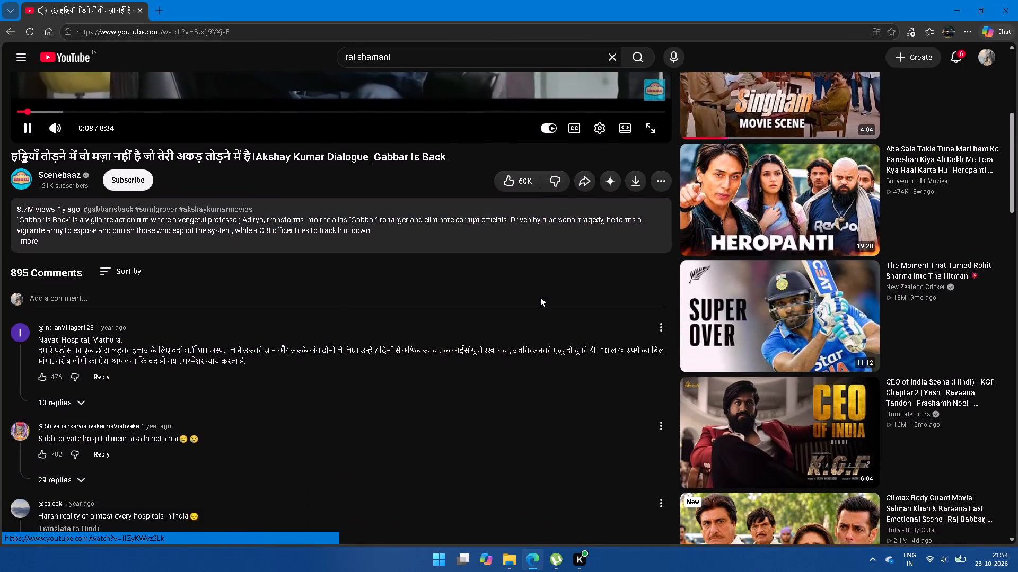
scroll(540, 297, "down", 9)
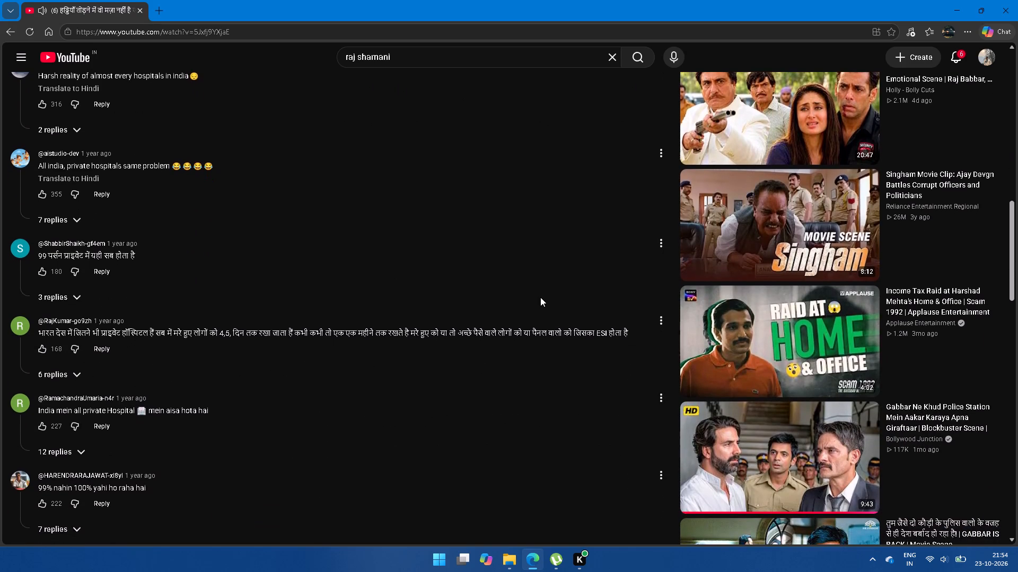
scroll(540, 297, "down", 3)
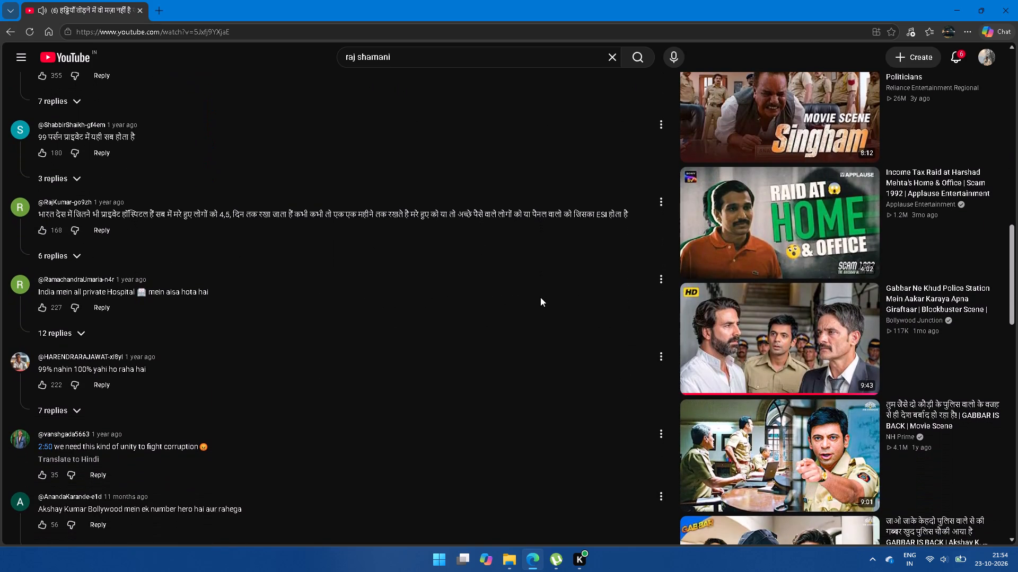
scroll(540, 297, "down", 2)
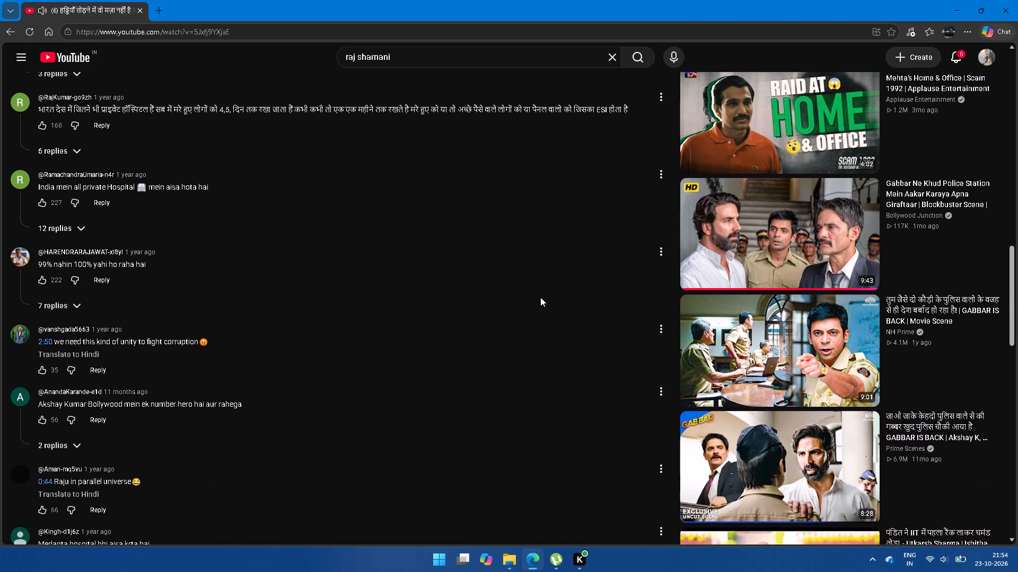
scroll(540, 297, "down", 2)
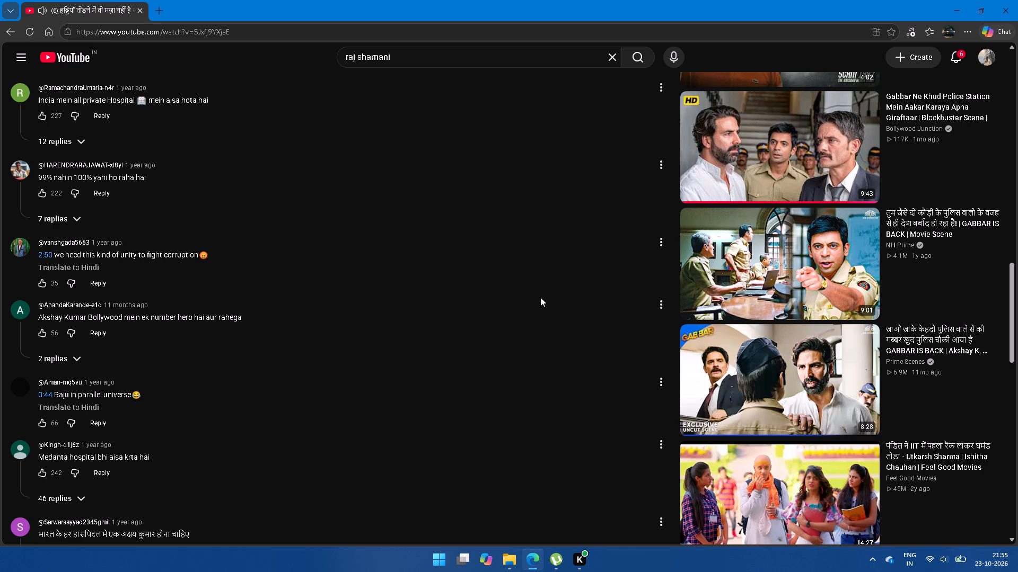
scroll(540, 297, "down", 2)
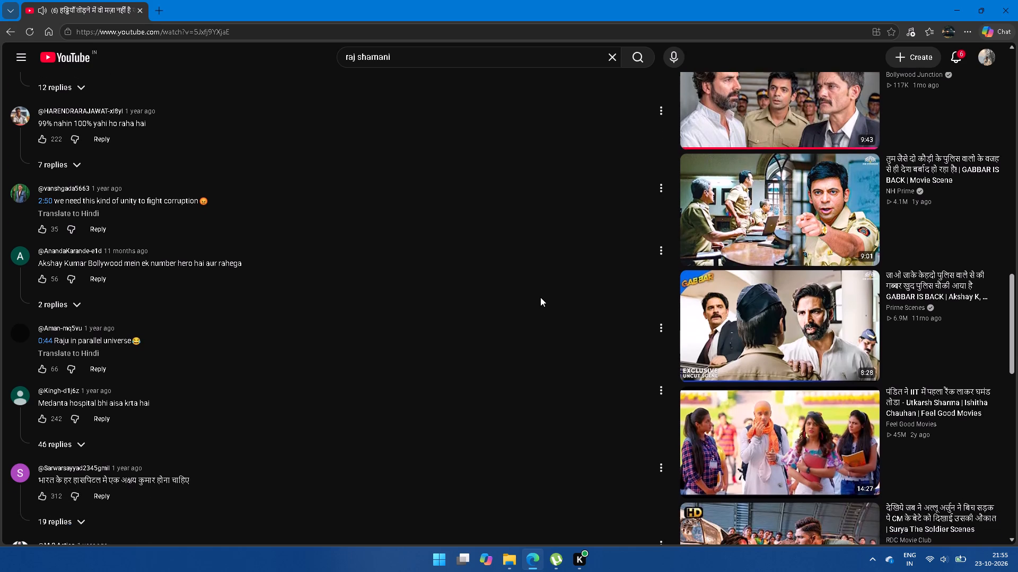
scroll(540, 297, "down", 2)
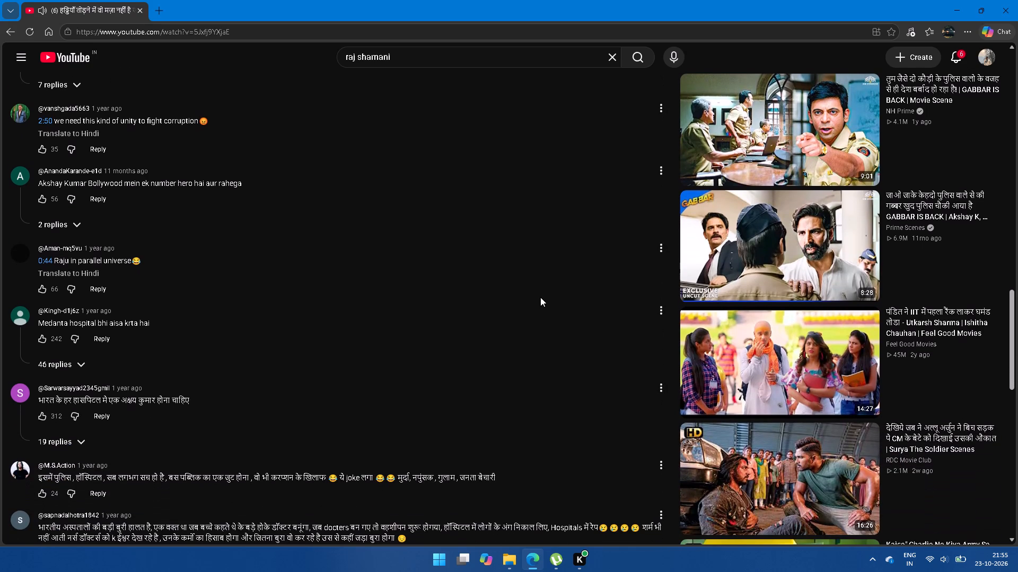
scroll(540, 297, "down", 1)
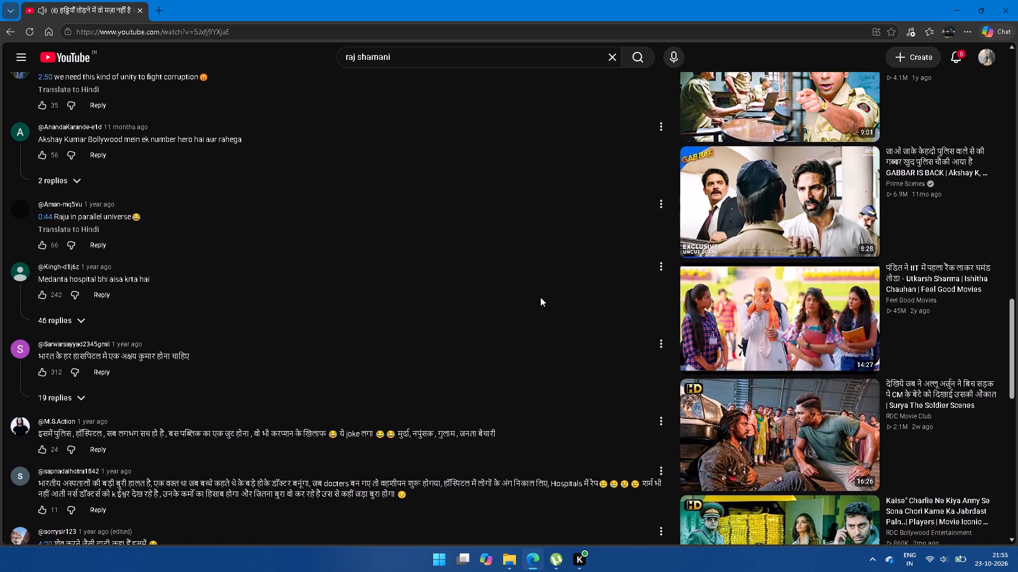
scroll(540, 297, "down", 1)
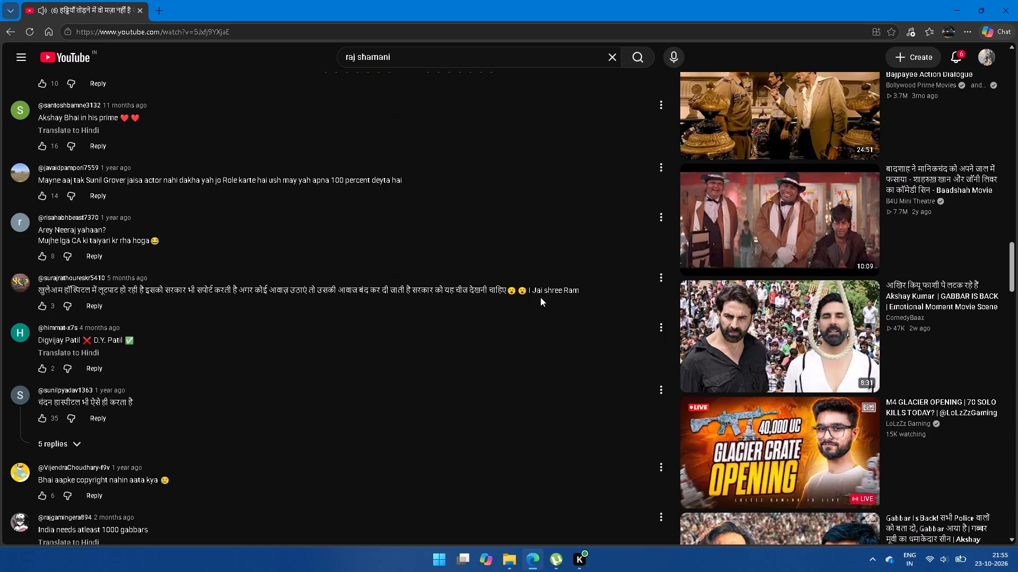
scroll(540, 297, "down", 2)
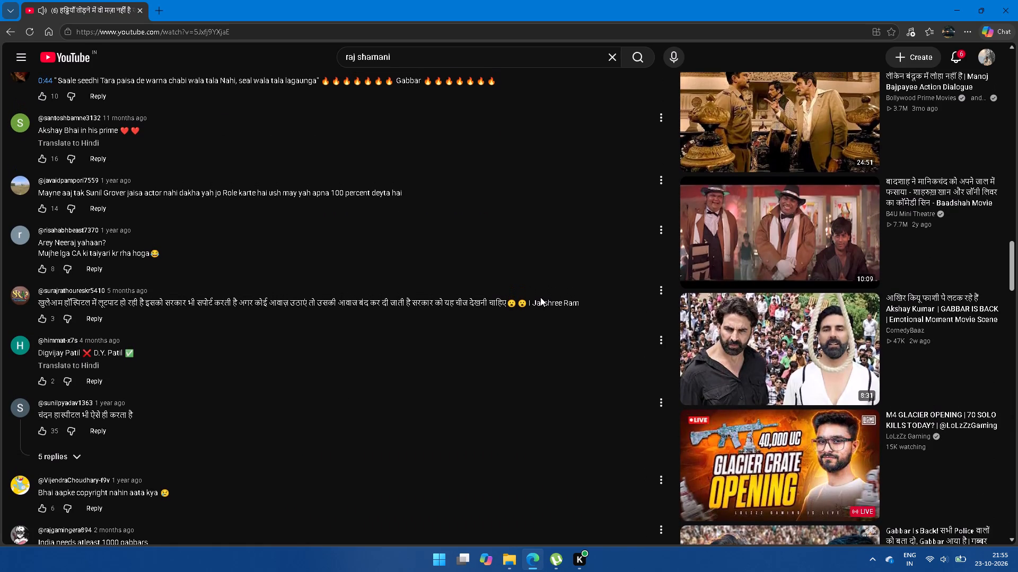
scroll(540, 297, "down", 1)
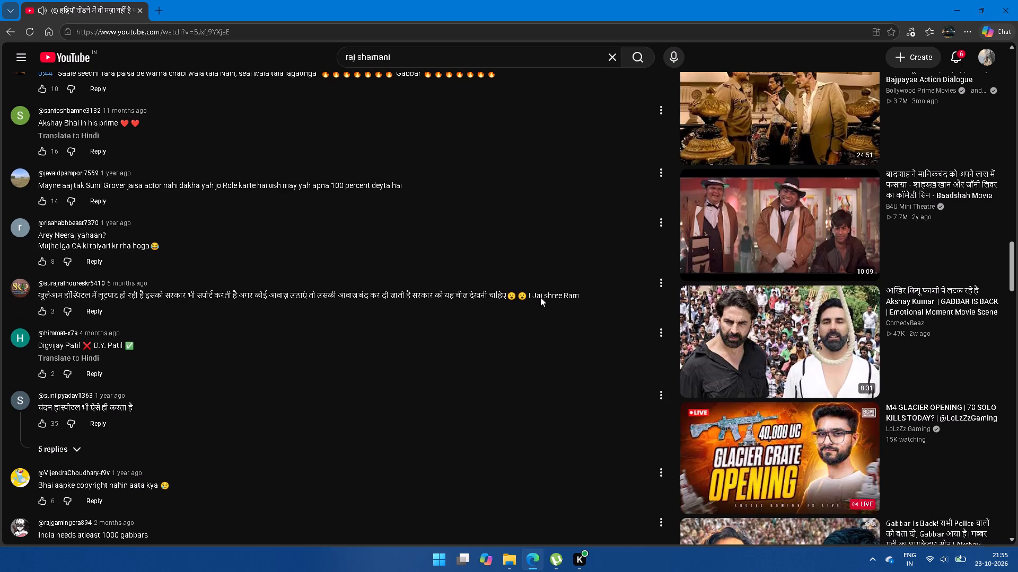
scroll(540, 297, "down", 2)
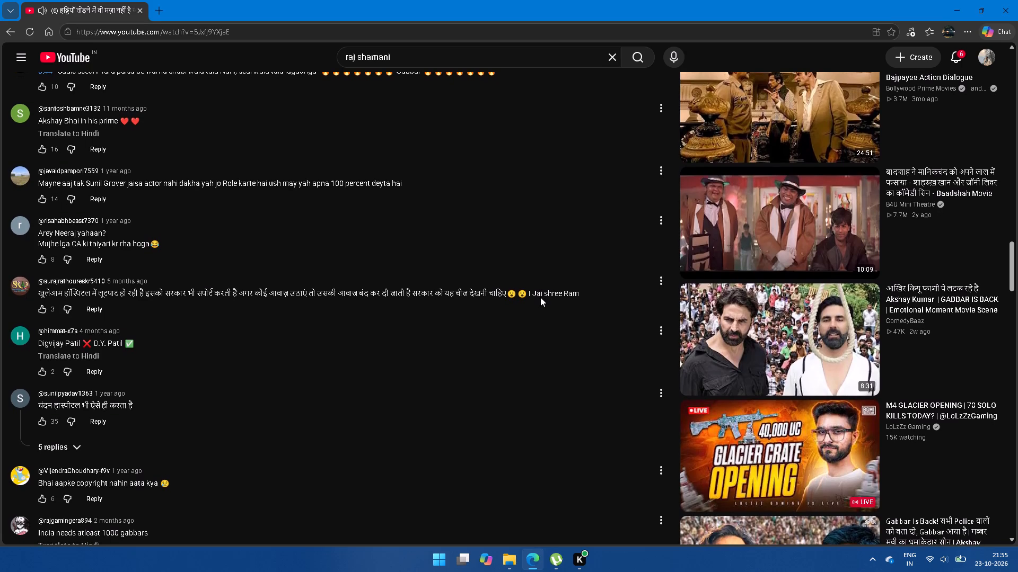
scroll(540, 297, "down", 2)
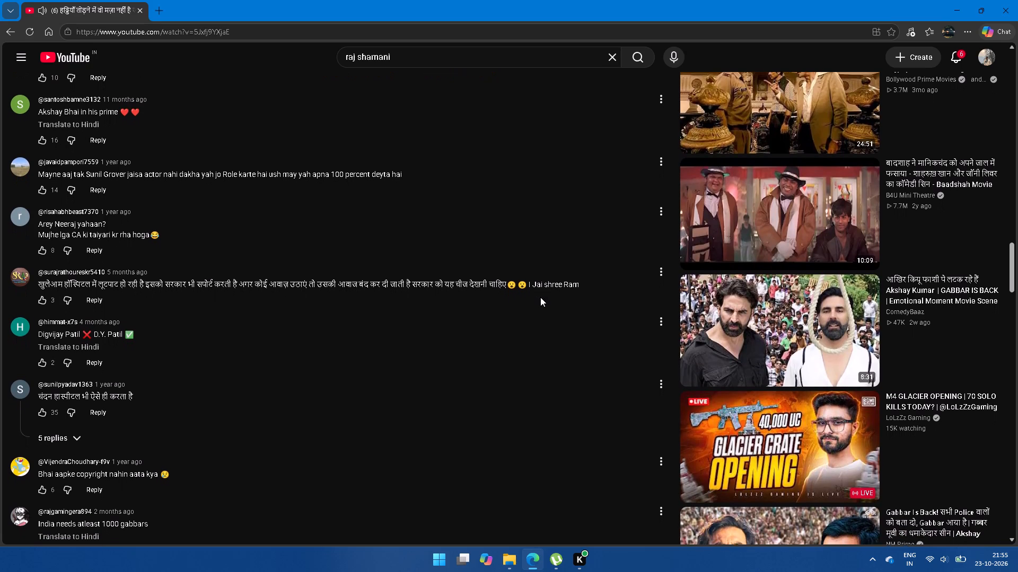
scroll(540, 297, "down", 2)
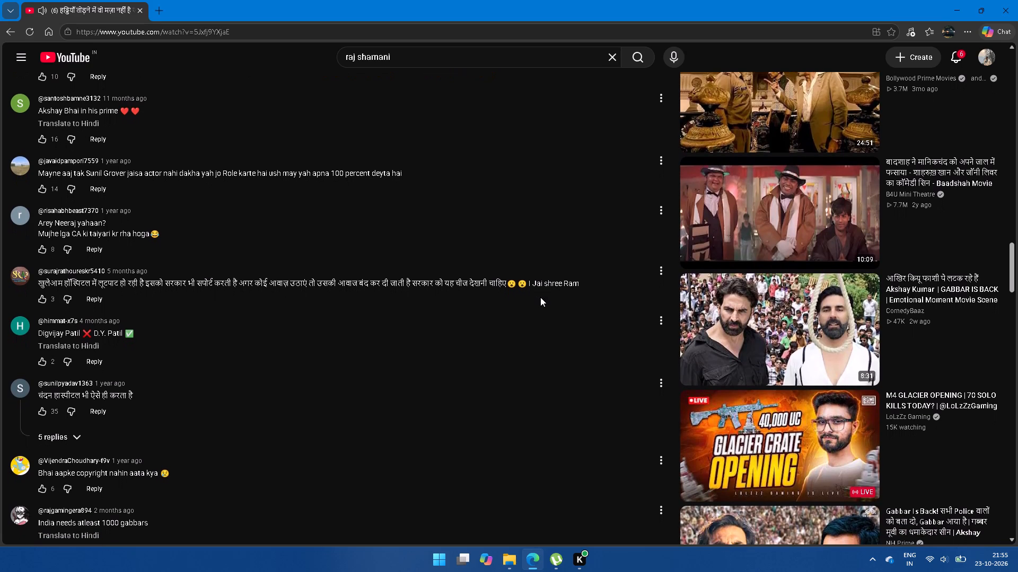
scroll(540, 297, "down", 3)
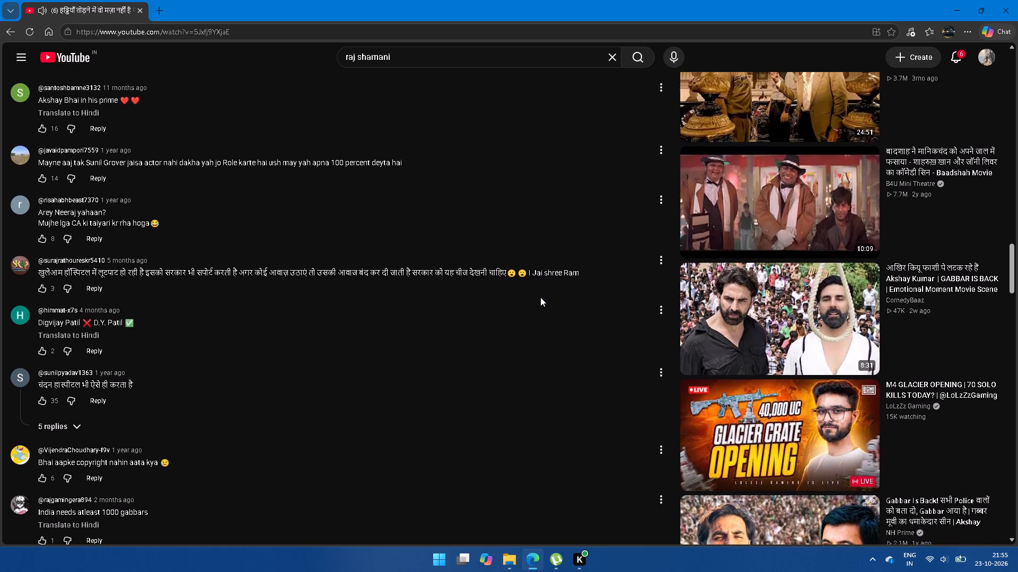
scroll(540, 297, "down", 3)
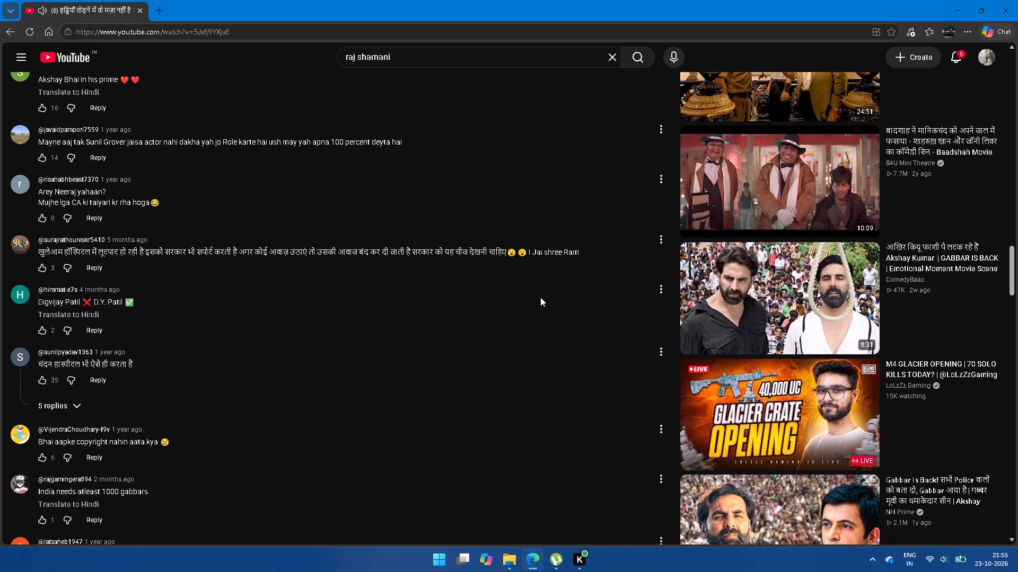
scroll(540, 297, "down", 2)
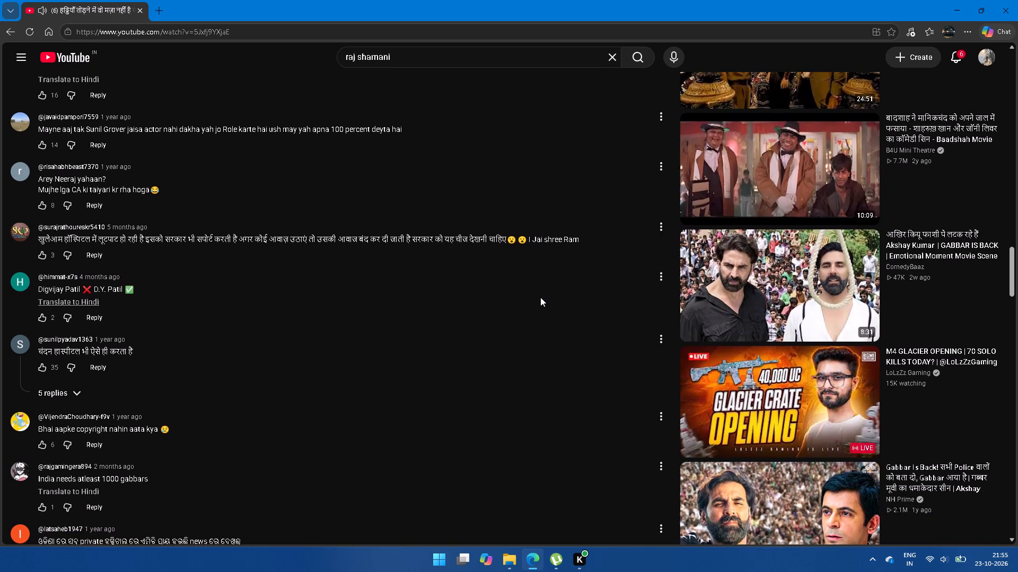
scroll(540, 297, "down", 1)
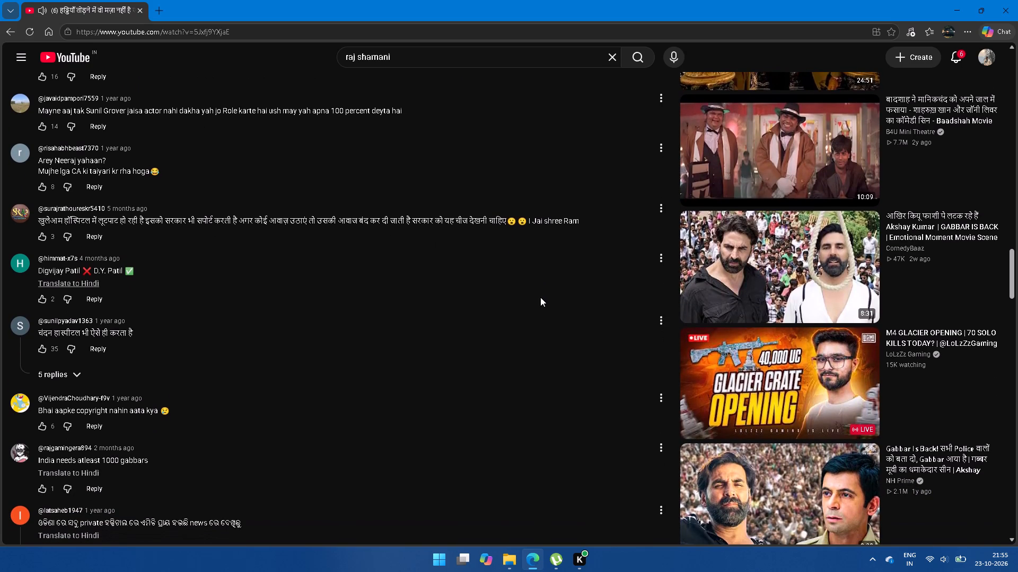
scroll(540, 297, "down", 4)
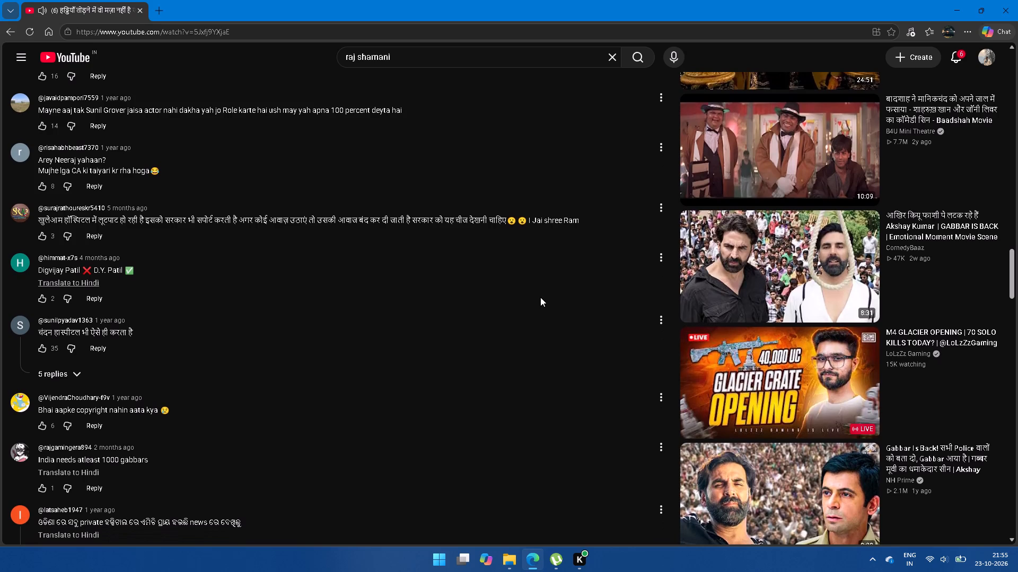
scroll(540, 297, "down", 1)
scroll(540, 297, "up", 2)
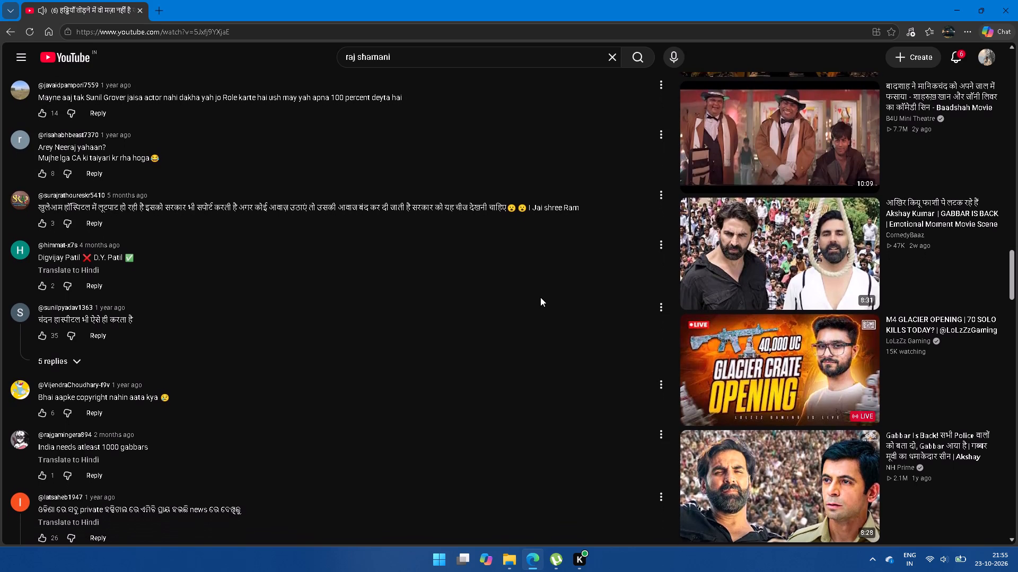
scroll(540, 297, "up", 3)
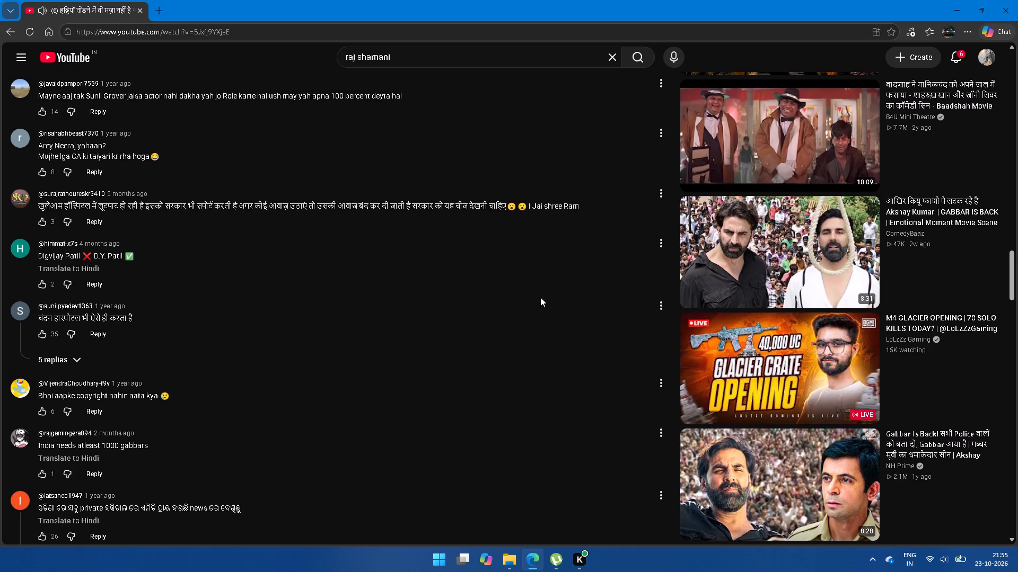
scroll(540, 297, "up", 1)
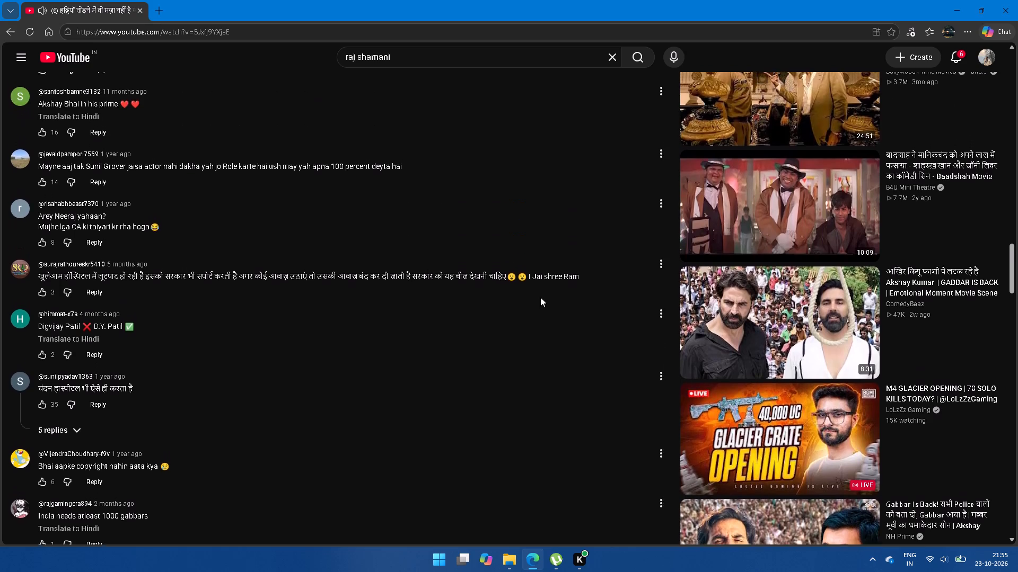
scroll(540, 297, "up", 12)
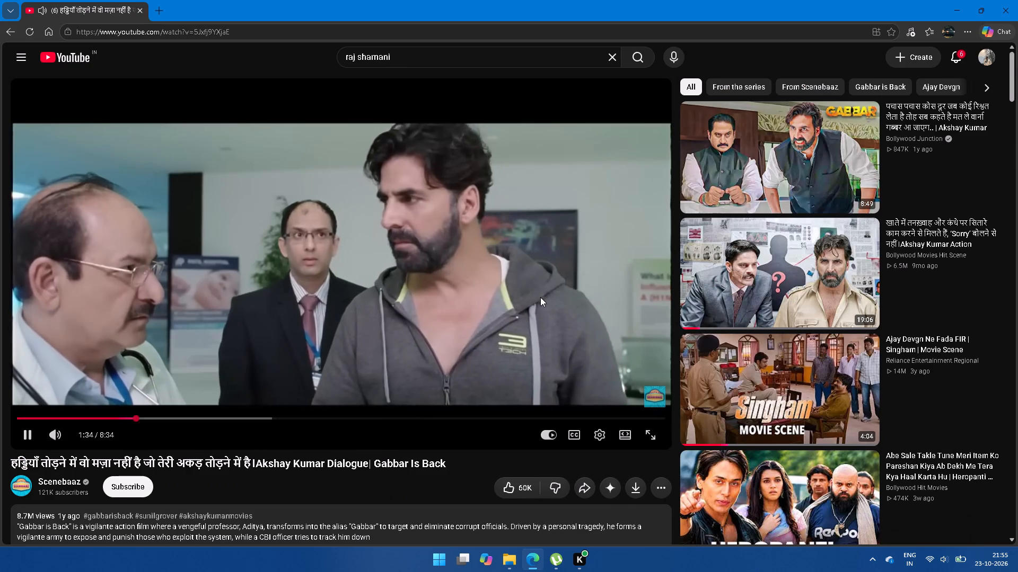
scroll(540, 297, "up", 1)
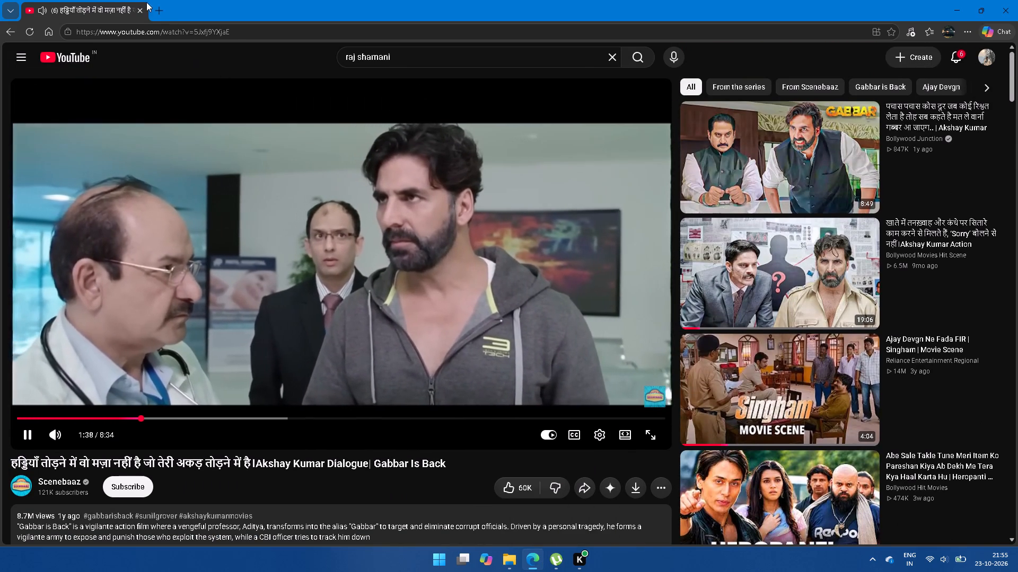
Search the web for "canva" in a new browser tab and open the Canva website.
left_click(156, 11)
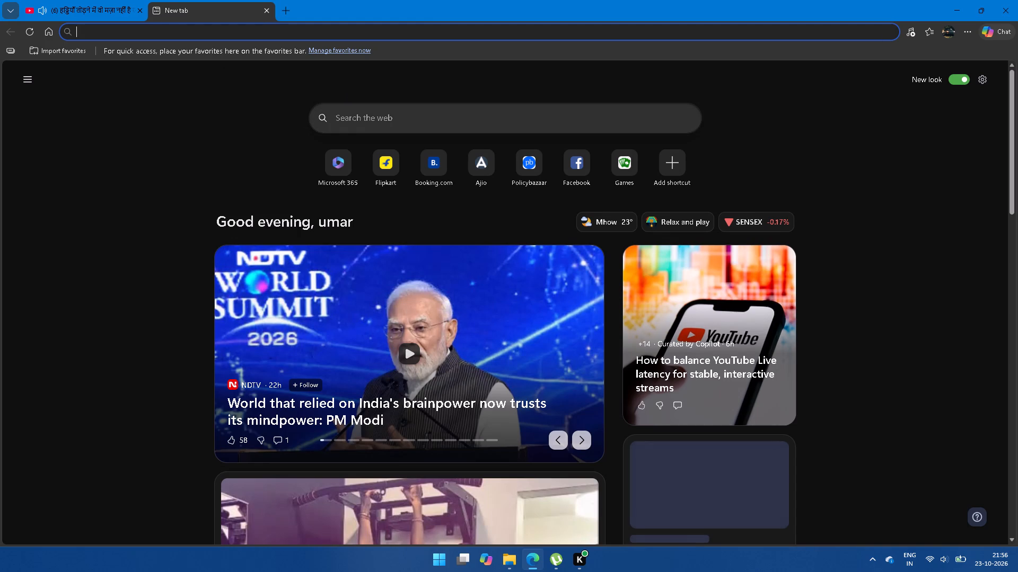
left_click(359, 120)
key("v")
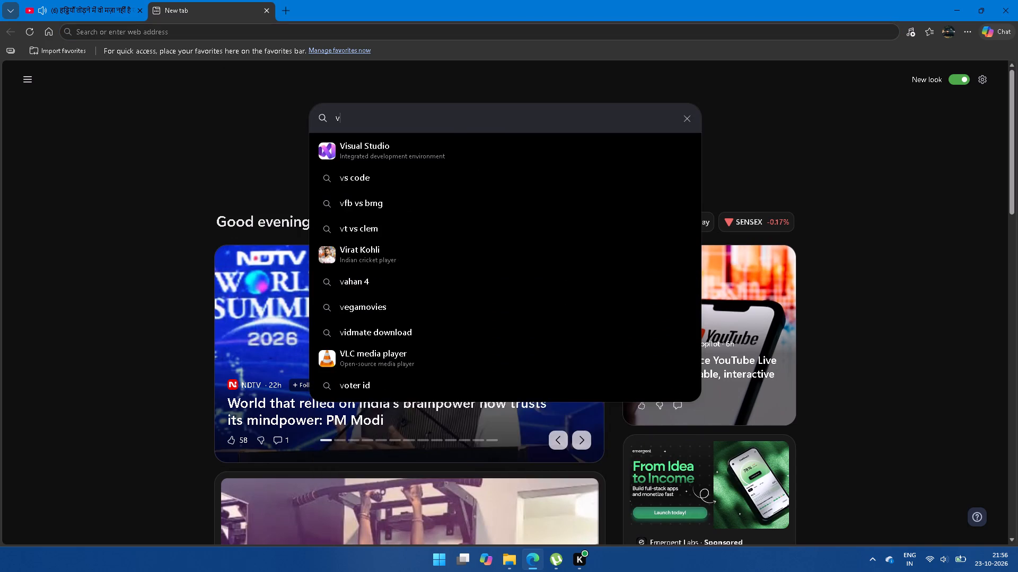
key("BackSpace")
type("canv")
type("a")
key("space")
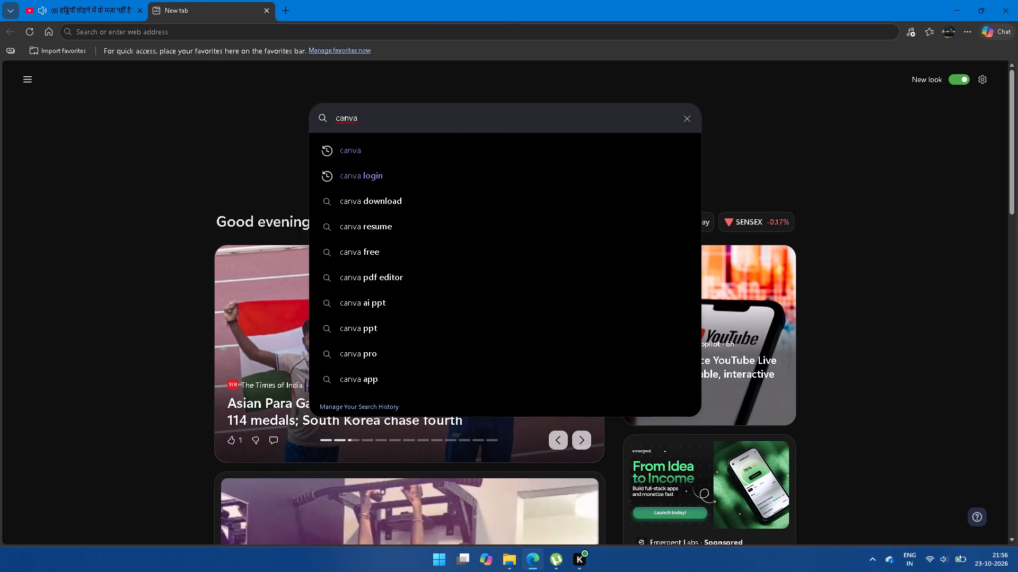
key("Return")
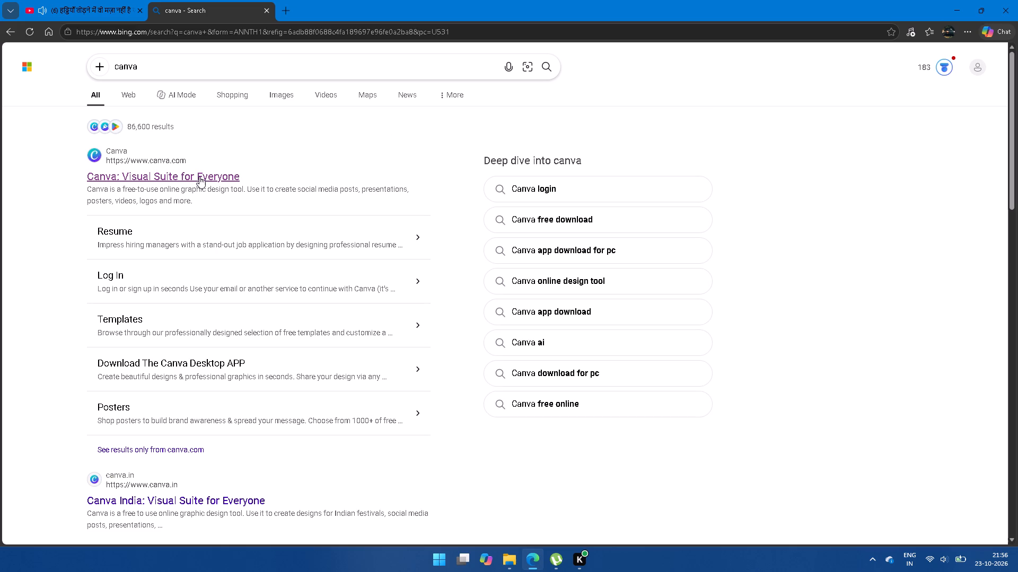
left_click(199, 176)
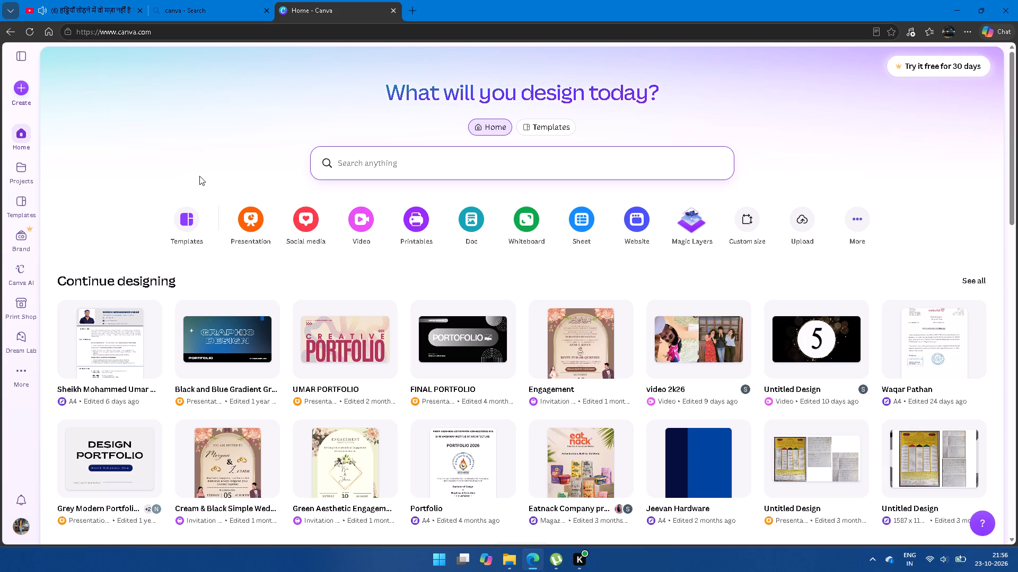
Look through the recent designs and open the Engagement invitation for editing.
scroll(199, 176, "down", 2)
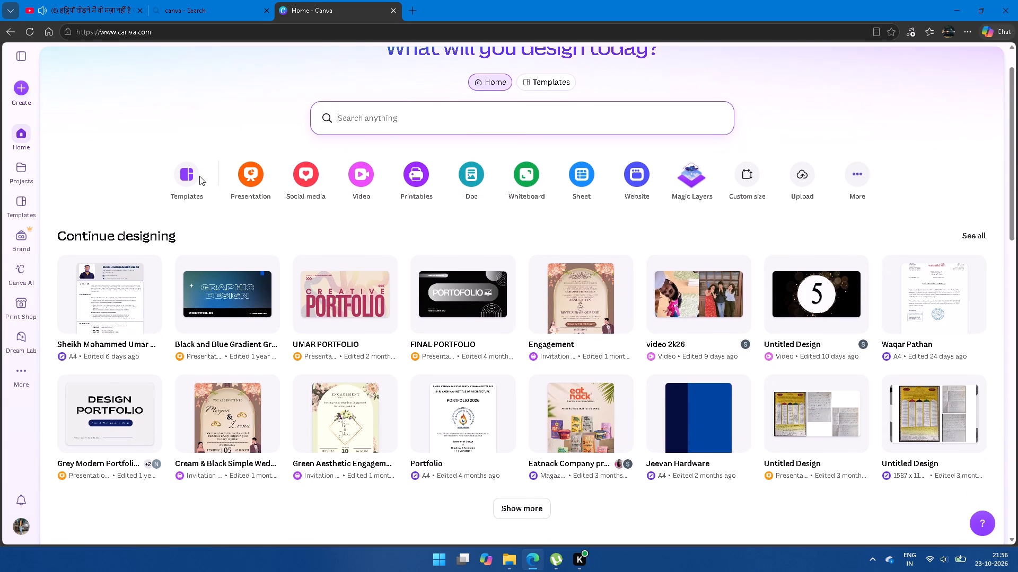
scroll(199, 176, "down", 2)
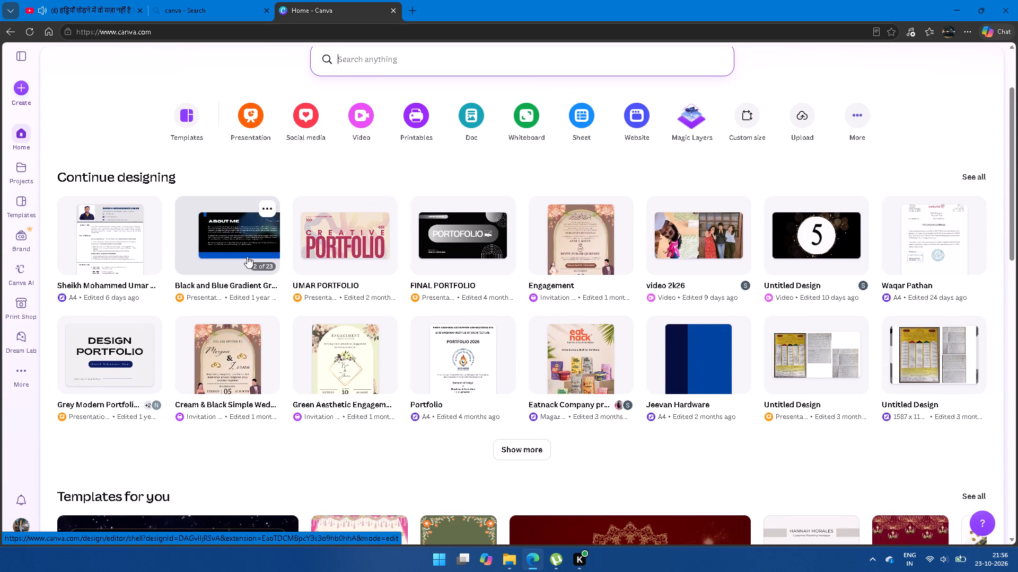
scroll(247, 256, "down", 1)
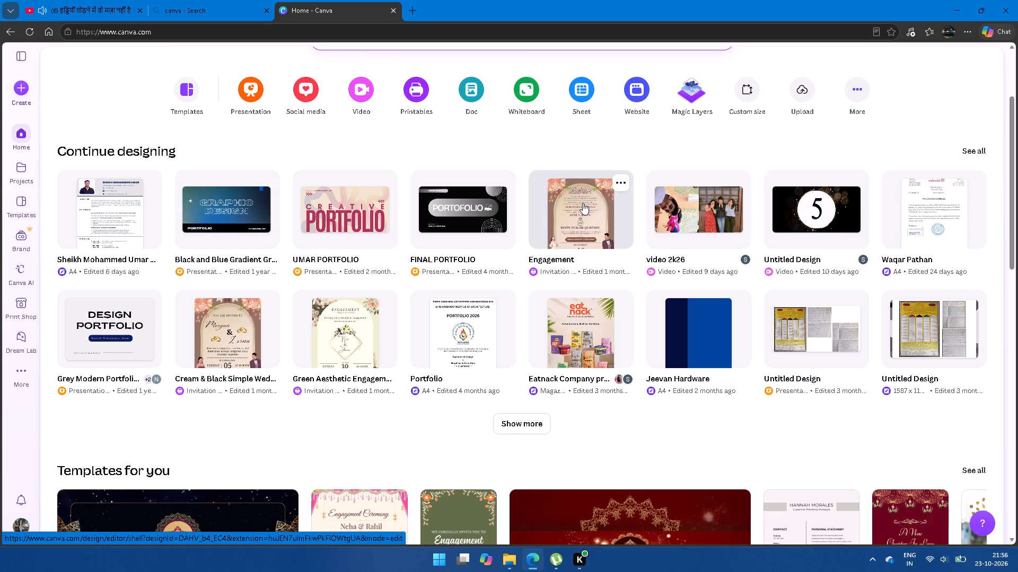
left_click(583, 203)
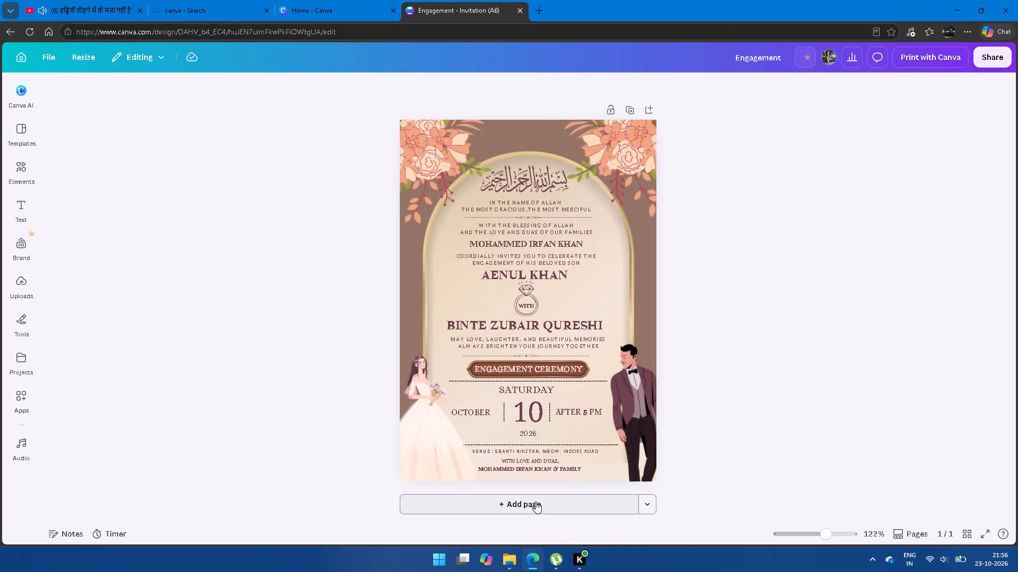
Duplicate the engagement invitation page as page 2, leaving no blank page in the design.
left_click(533, 503)
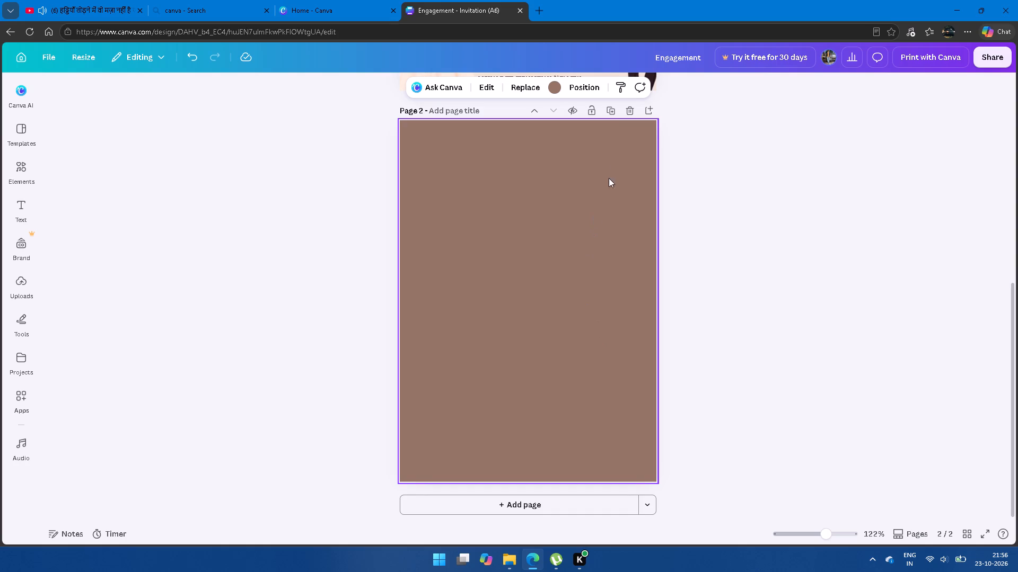
left_click(631, 109)
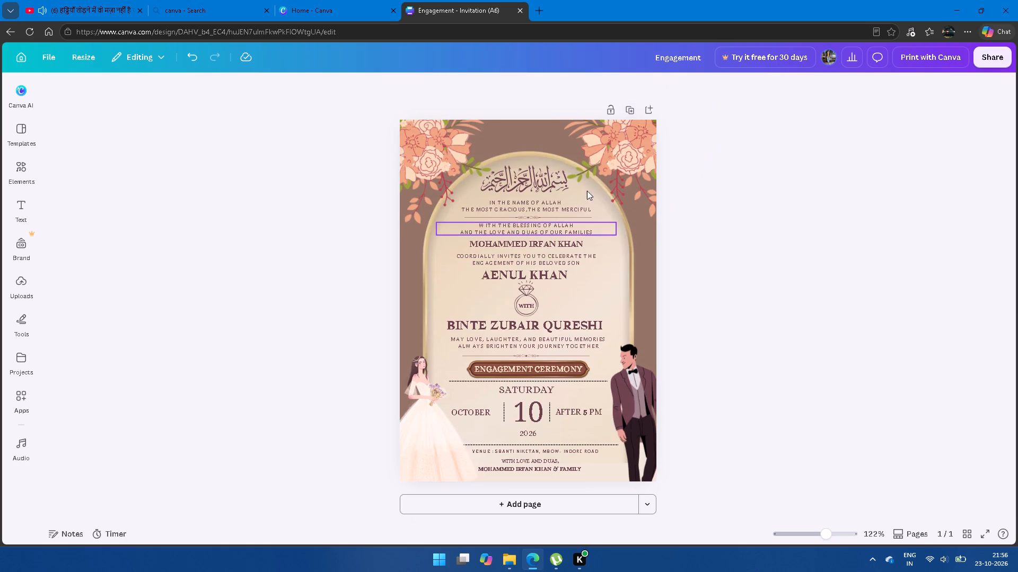
left_click(626, 109)
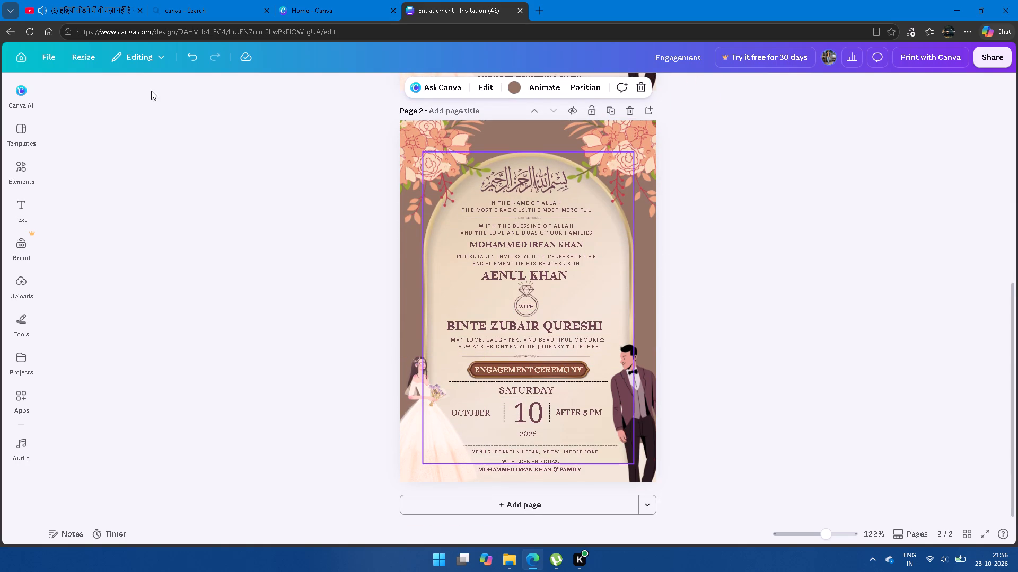
Add the recommended bride illustration with the teal bouquet to page 2, shrink it and place it beside the groom.
left_click(30, 165)
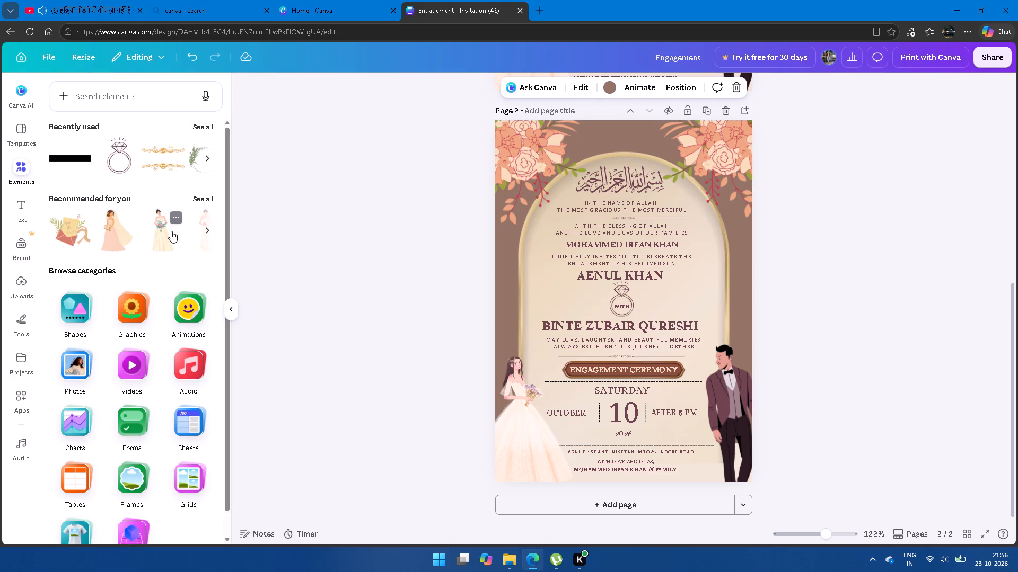
left_click(159, 234)
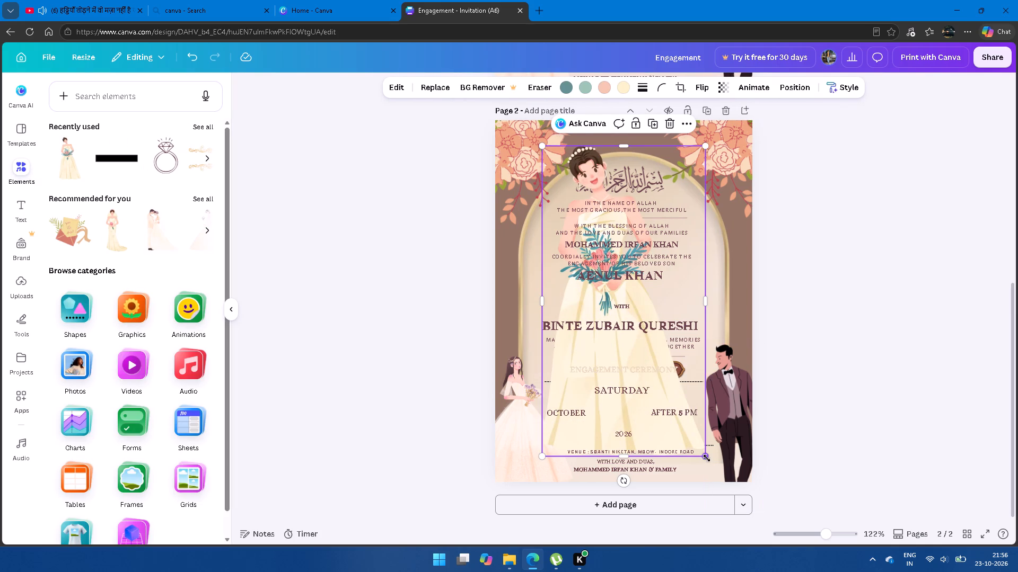
left_click_drag(707, 458, 540, 329)
left_click_drag(565, 178, 568, 185)
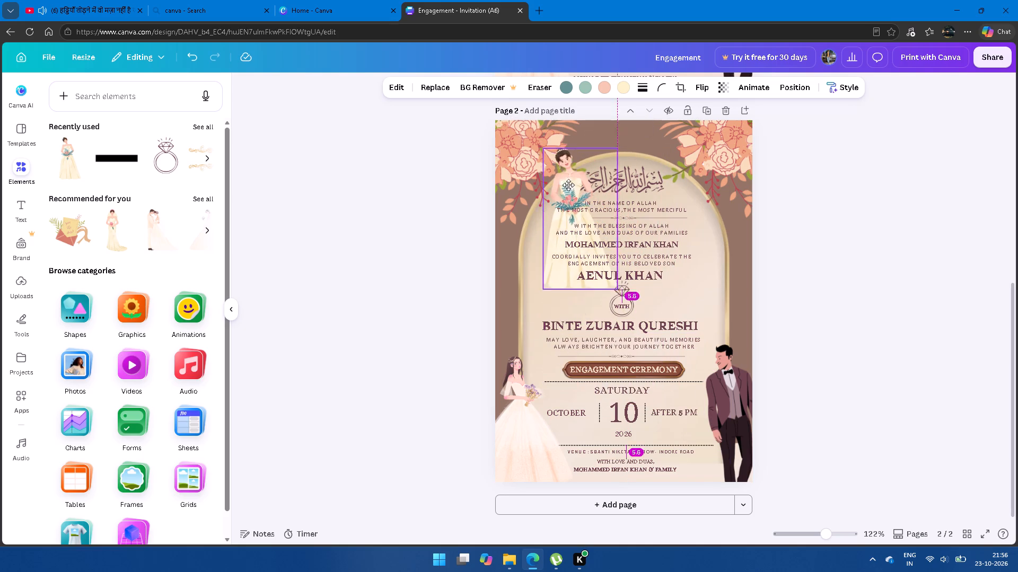
left_click_drag(568, 185, 707, 406)
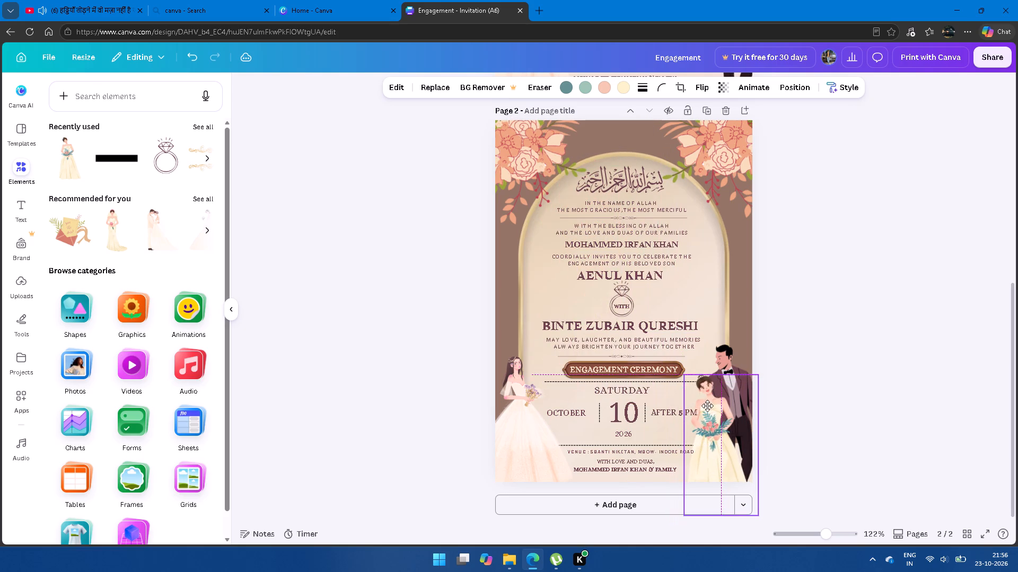
left_click_drag(707, 406, 699, 392)
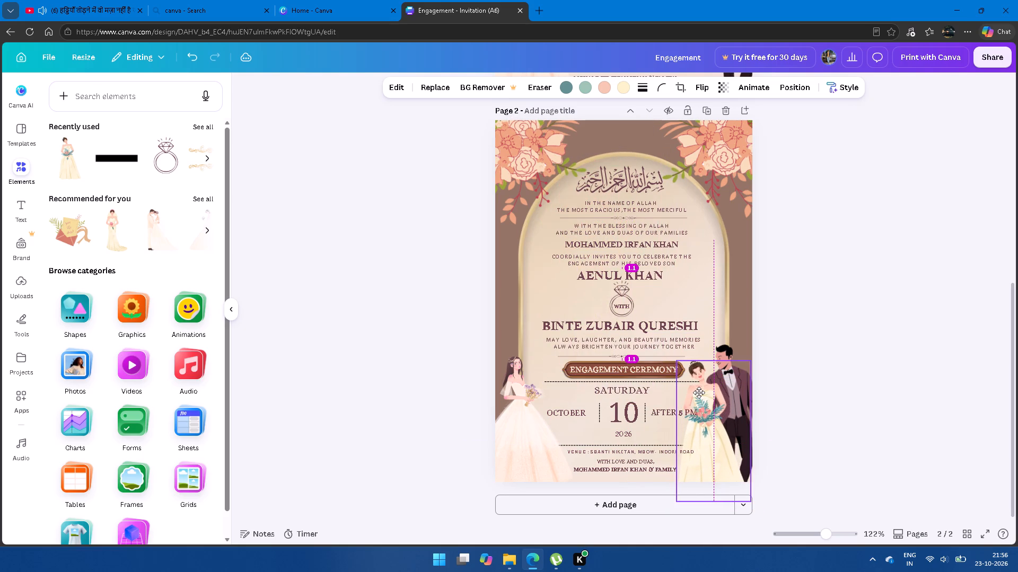
left_click_drag(699, 392, 698, 389)
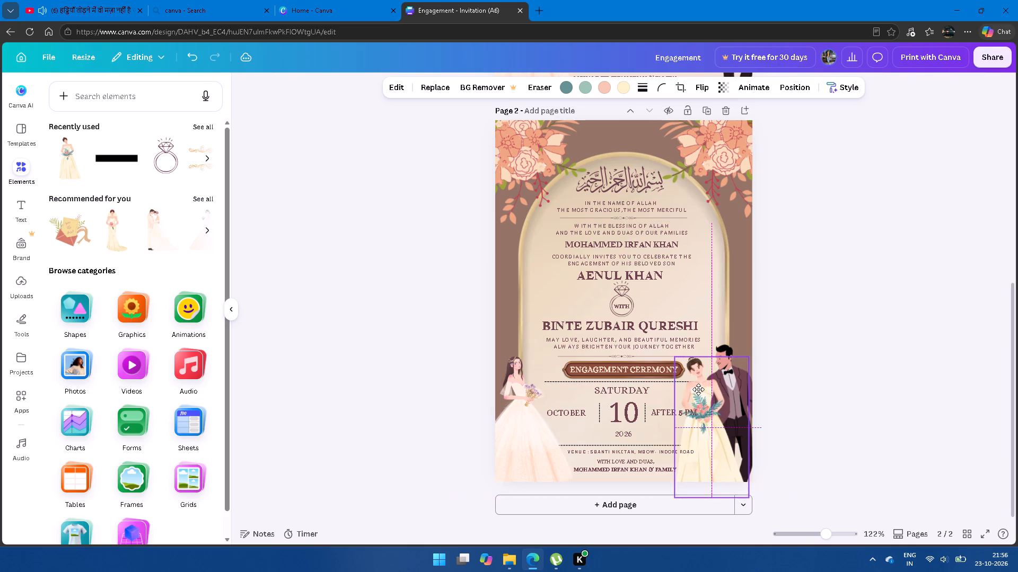
left_click_drag(698, 389, 696, 388)
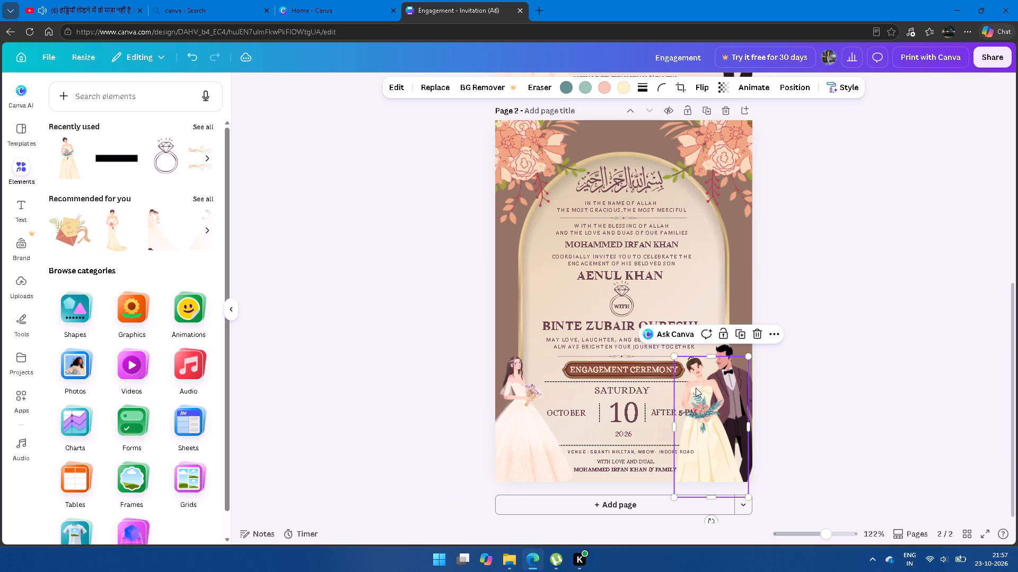
Delete the original bride illustration from the lower-left corner of page 2.
left_click(523, 416)
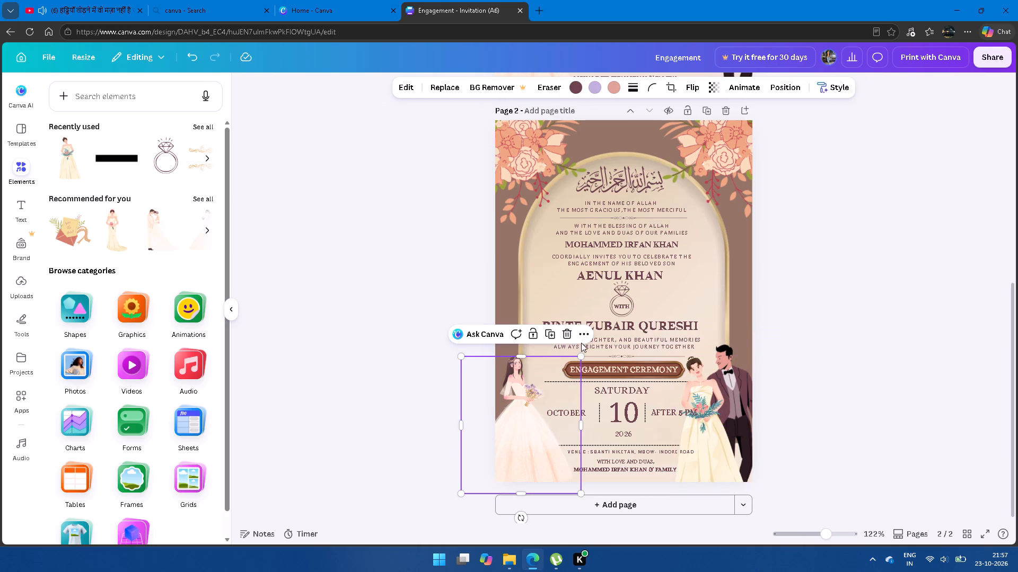
left_click(568, 337)
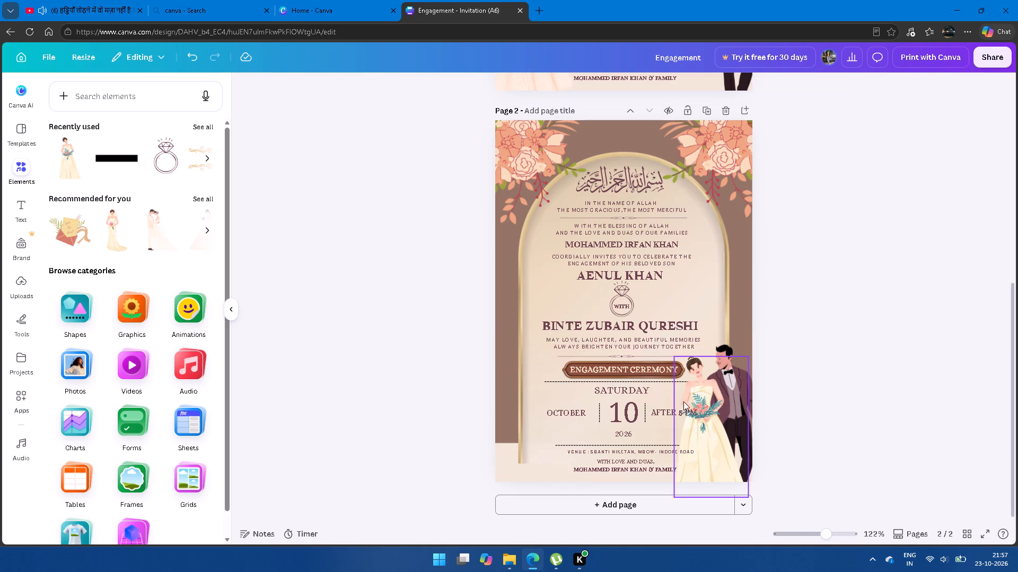
Enlarge the groom illustration to about 28 wide by 82 high and shift it slightly down toward the new bride.
left_click(723, 347)
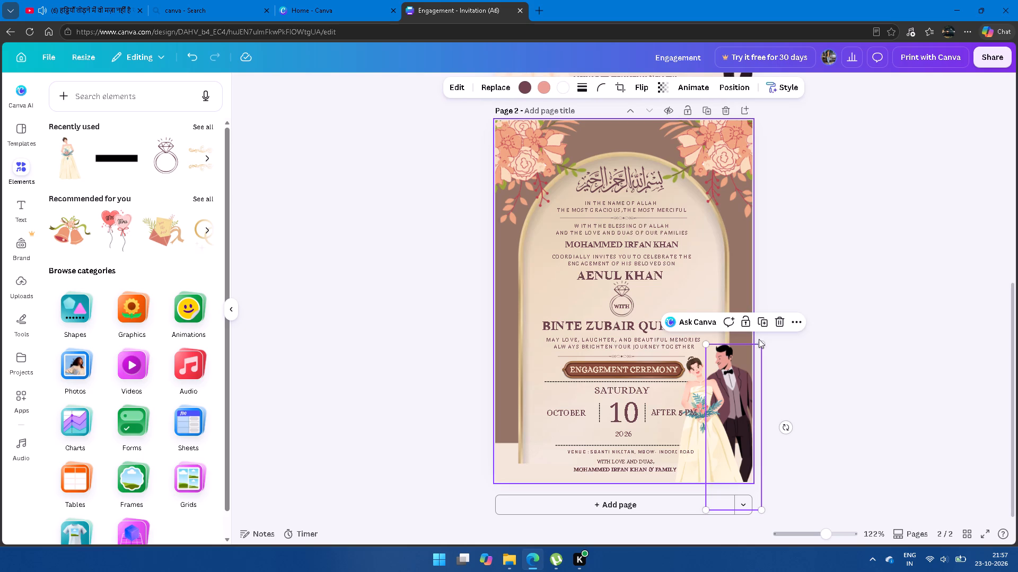
left_click_drag(762, 342, 776, 307)
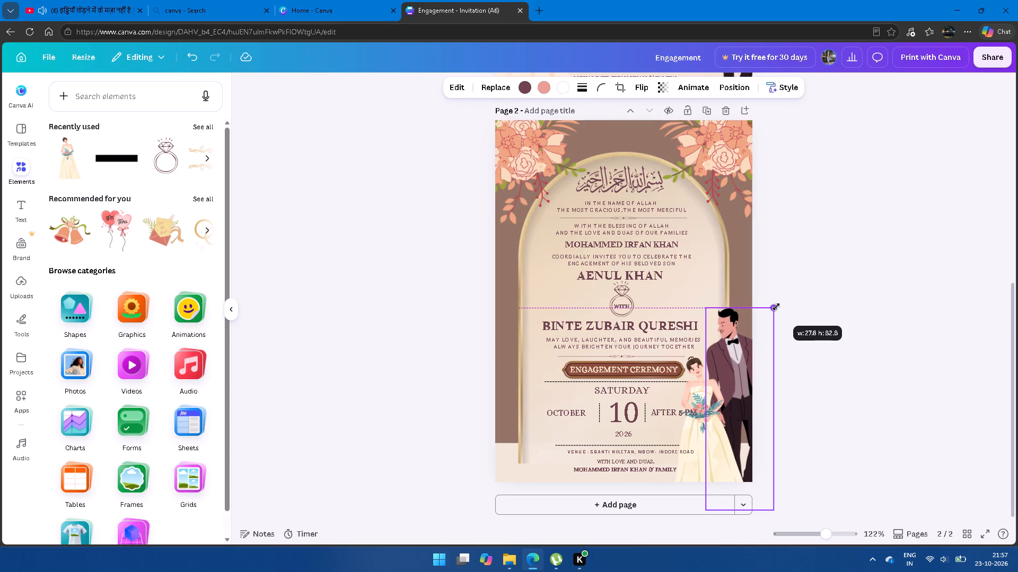
left_click_drag(776, 307, 776, 310)
left_click_drag(730, 364, 723, 374)
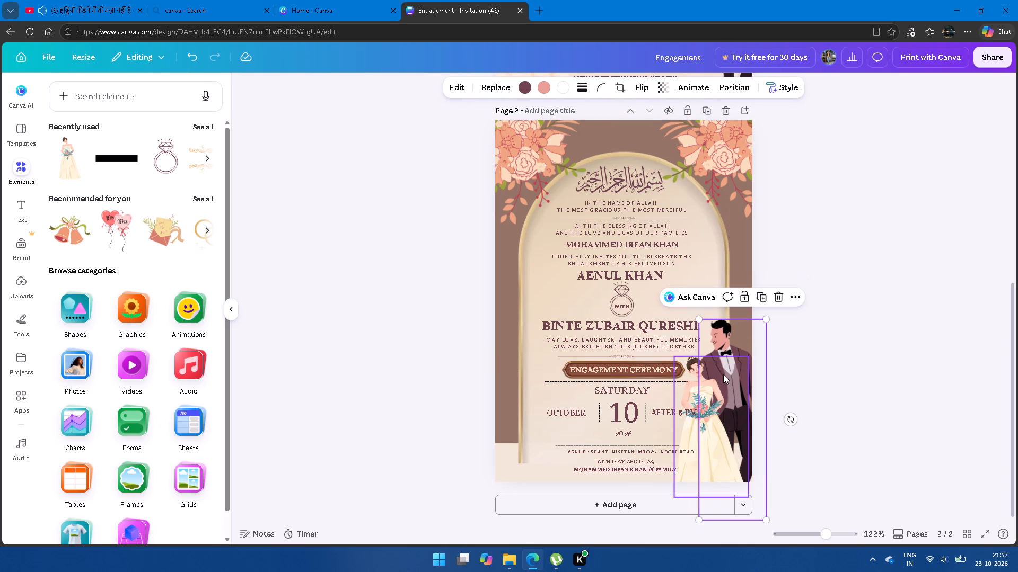
Enlarge the new bride illustration to about 35 wide by 66 high and nudge it into place in front of the groom.
left_click(691, 381)
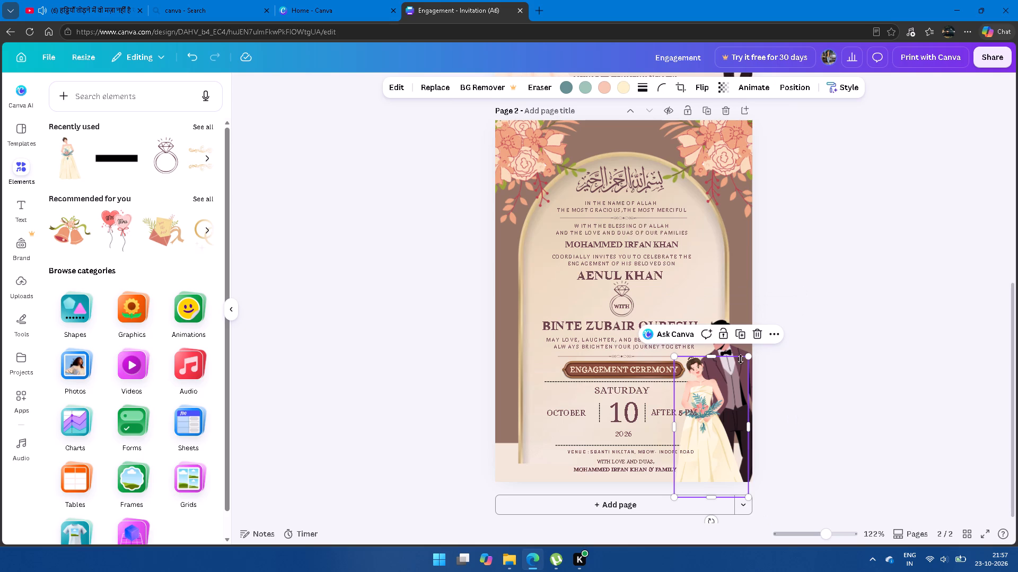
left_click_drag(749, 358, 759, 336)
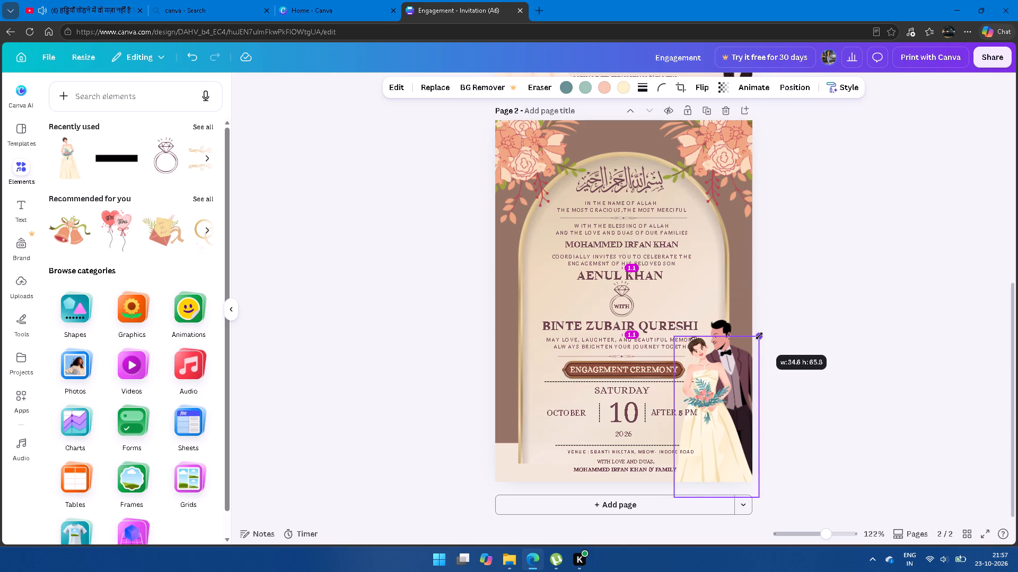
left_click_drag(759, 336, 758, 336)
left_click(722, 440)
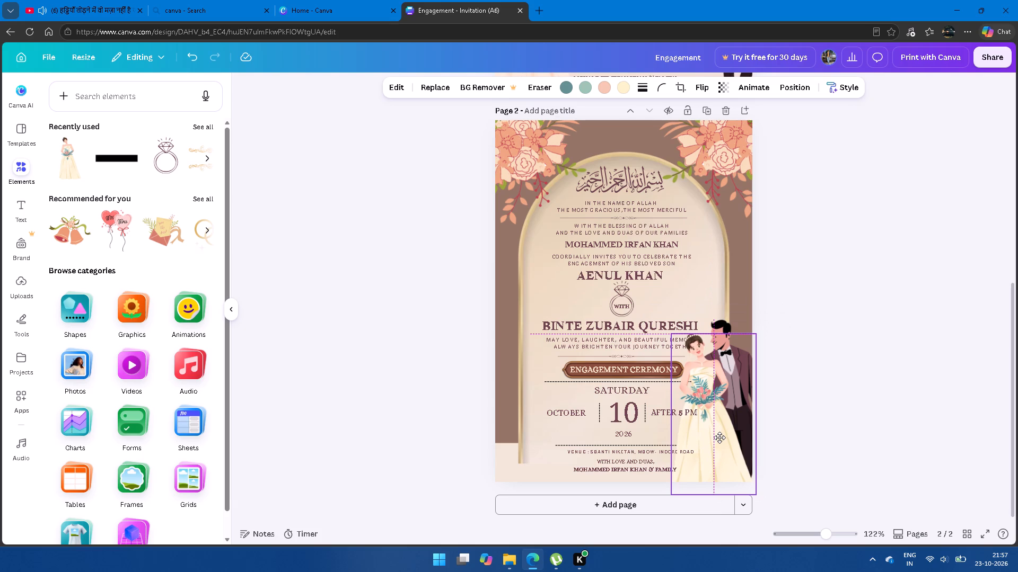
left_click(839, 436)
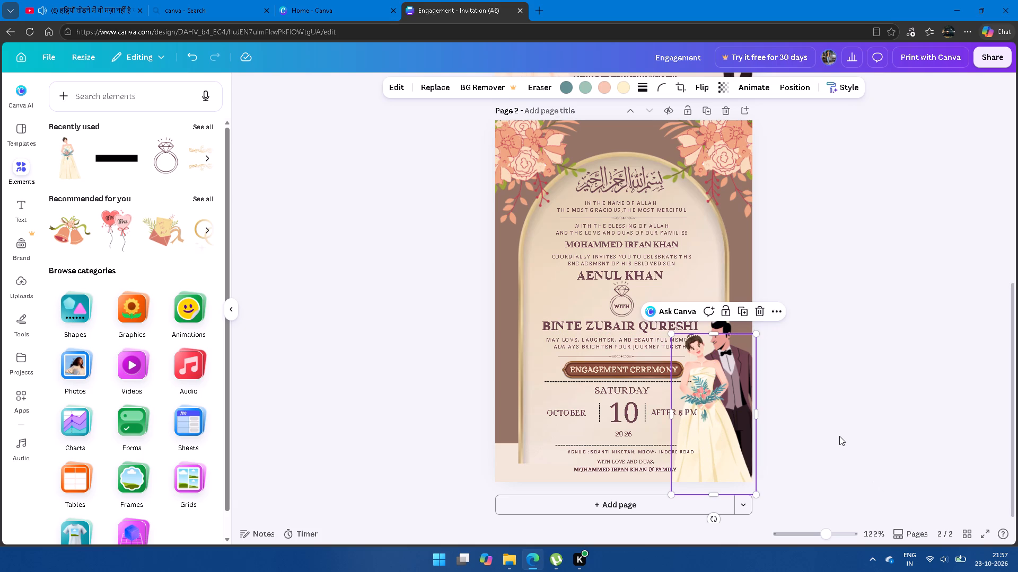
Add the recommended Mr and Mrs heart balloons graphic to page 2 and enlarge it so it extends over the couple.
left_click(122, 229)
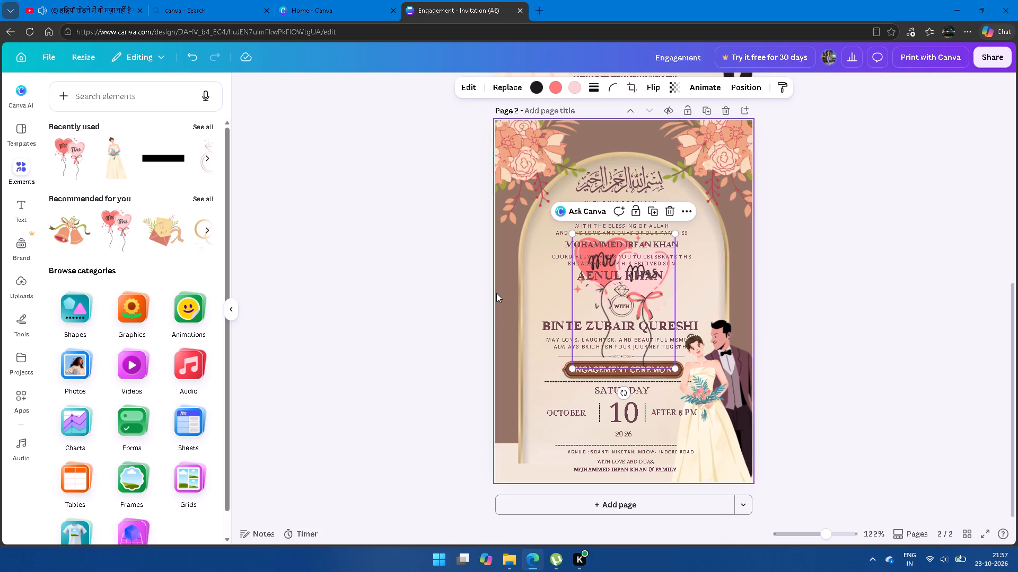
left_click_drag(641, 301, 661, 287)
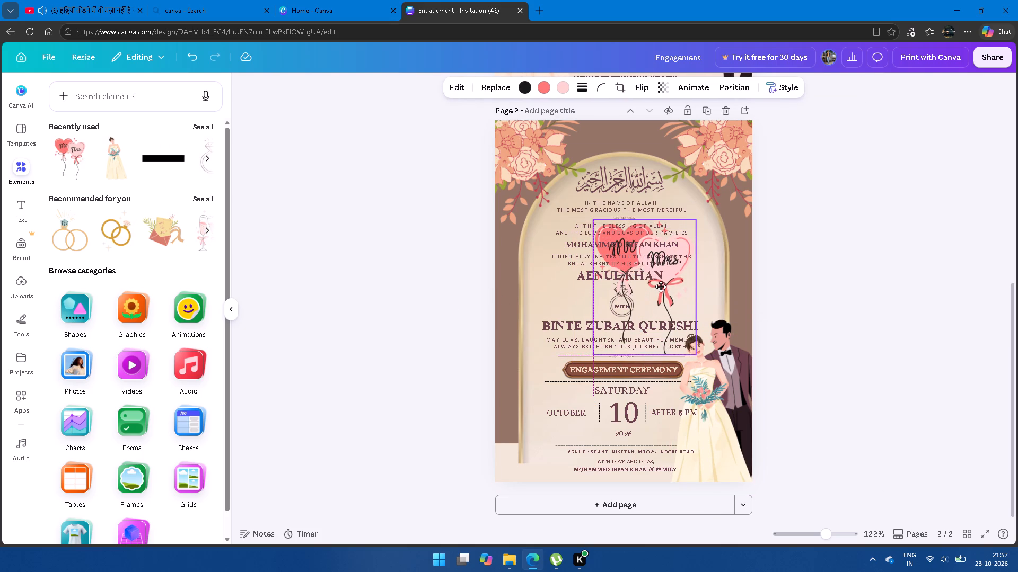
left_click_drag(661, 287, 657, 289)
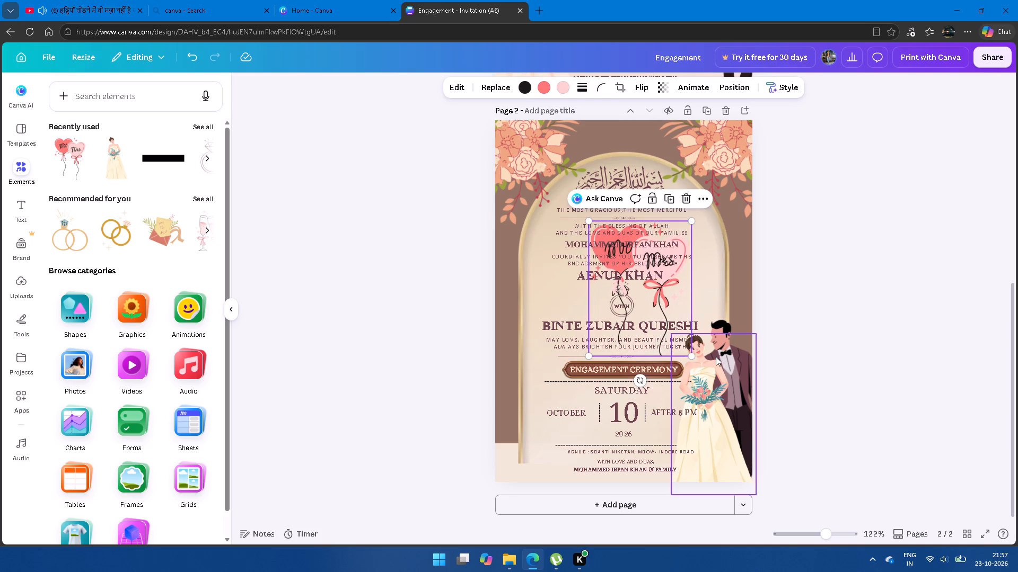
left_click_drag(694, 356, 741, 396)
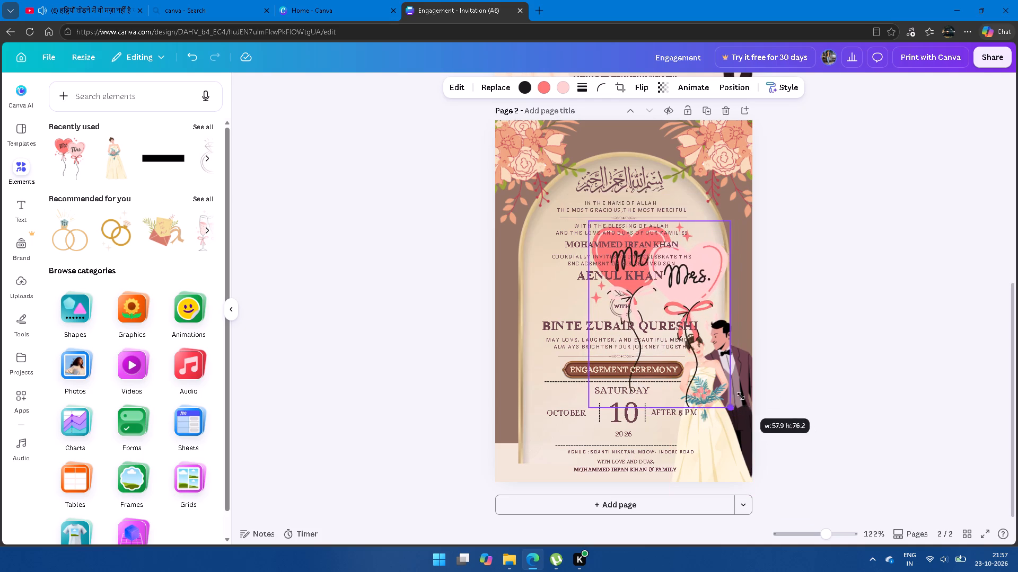
left_click_drag(741, 396, 664, 342)
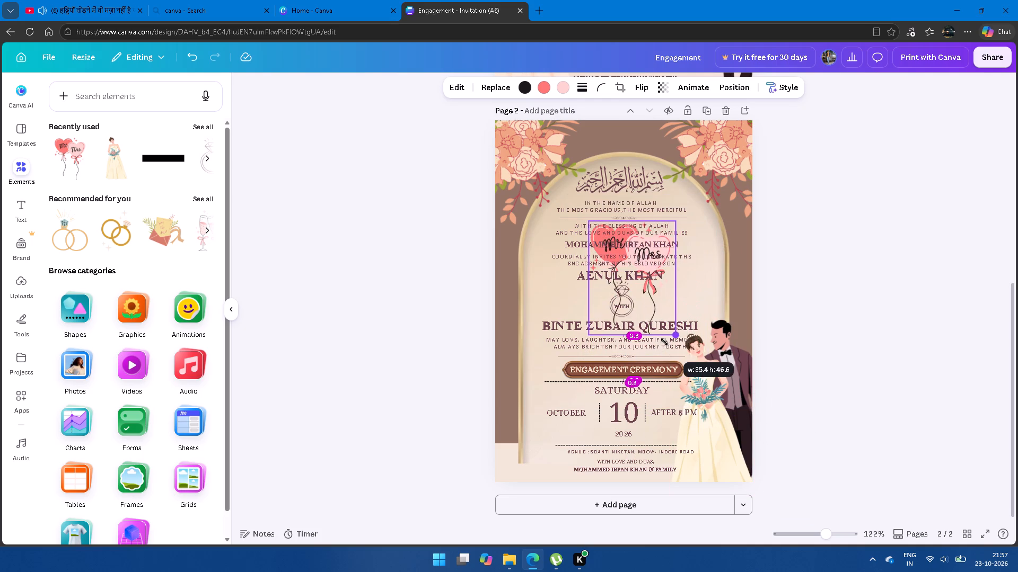
left_click_drag(664, 342, 762, 421)
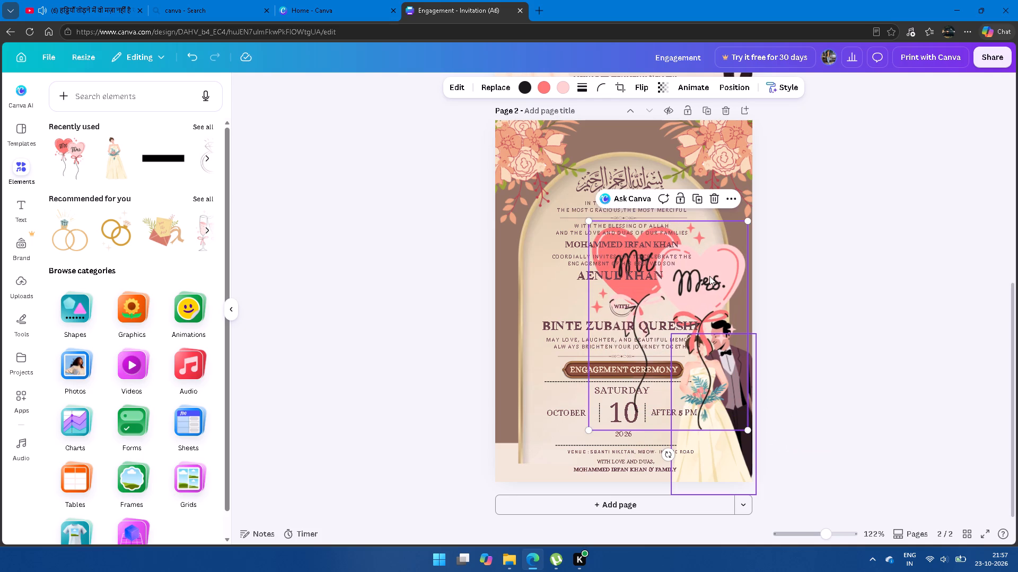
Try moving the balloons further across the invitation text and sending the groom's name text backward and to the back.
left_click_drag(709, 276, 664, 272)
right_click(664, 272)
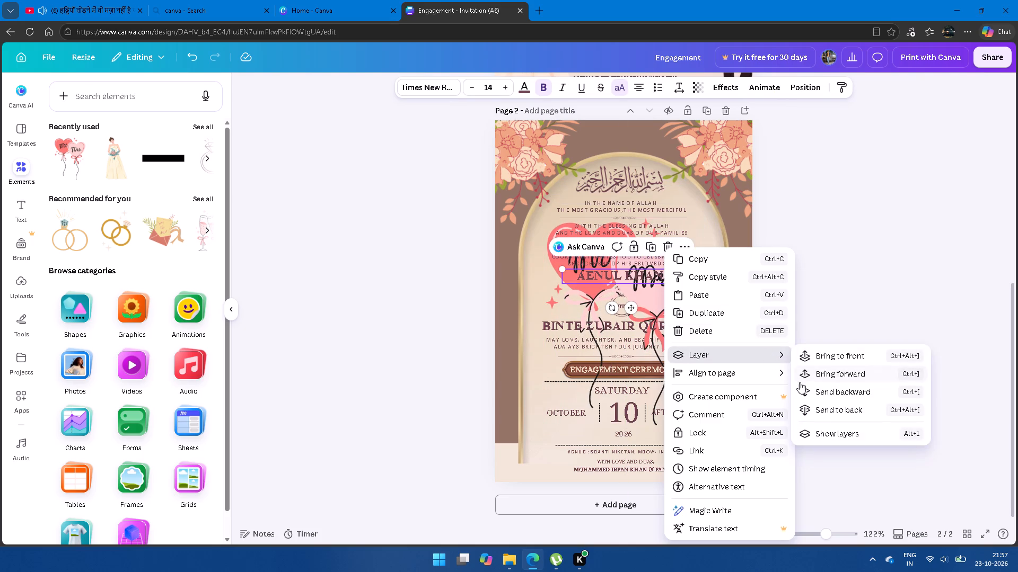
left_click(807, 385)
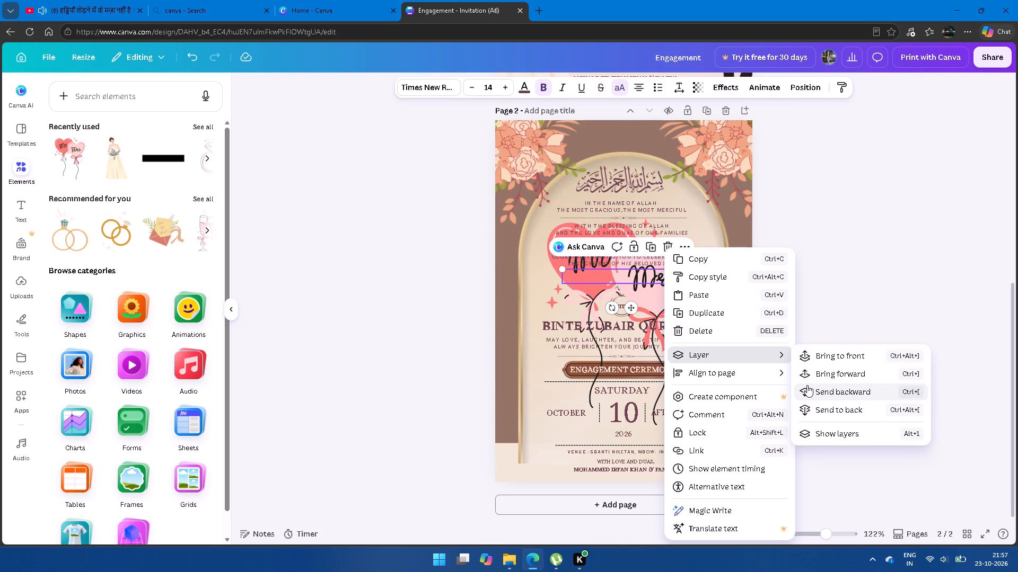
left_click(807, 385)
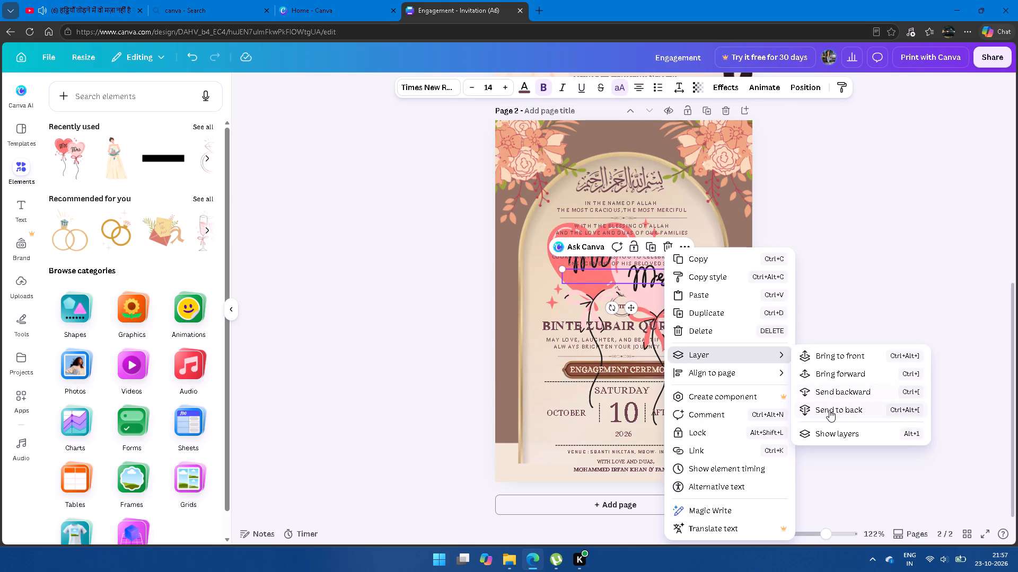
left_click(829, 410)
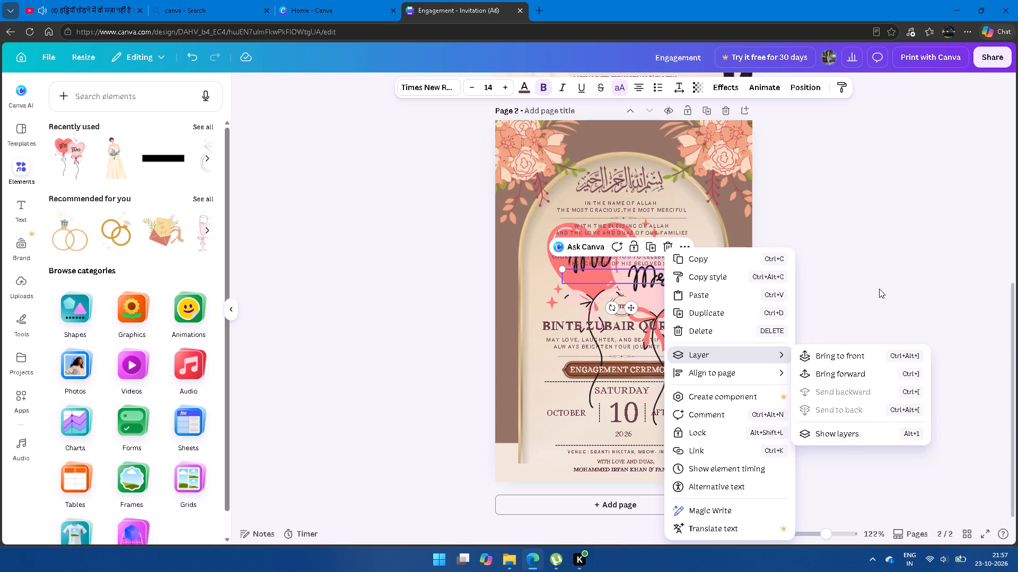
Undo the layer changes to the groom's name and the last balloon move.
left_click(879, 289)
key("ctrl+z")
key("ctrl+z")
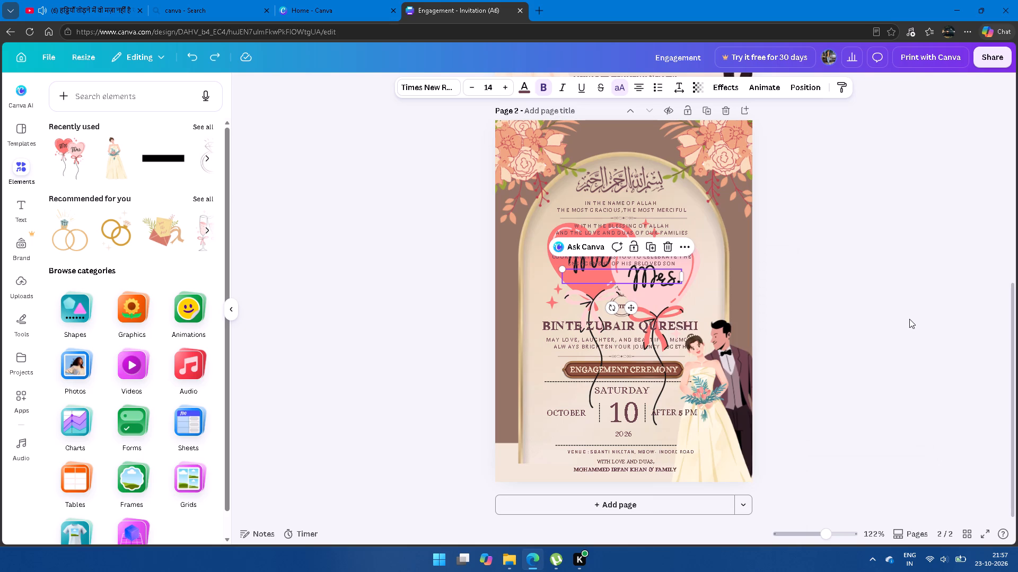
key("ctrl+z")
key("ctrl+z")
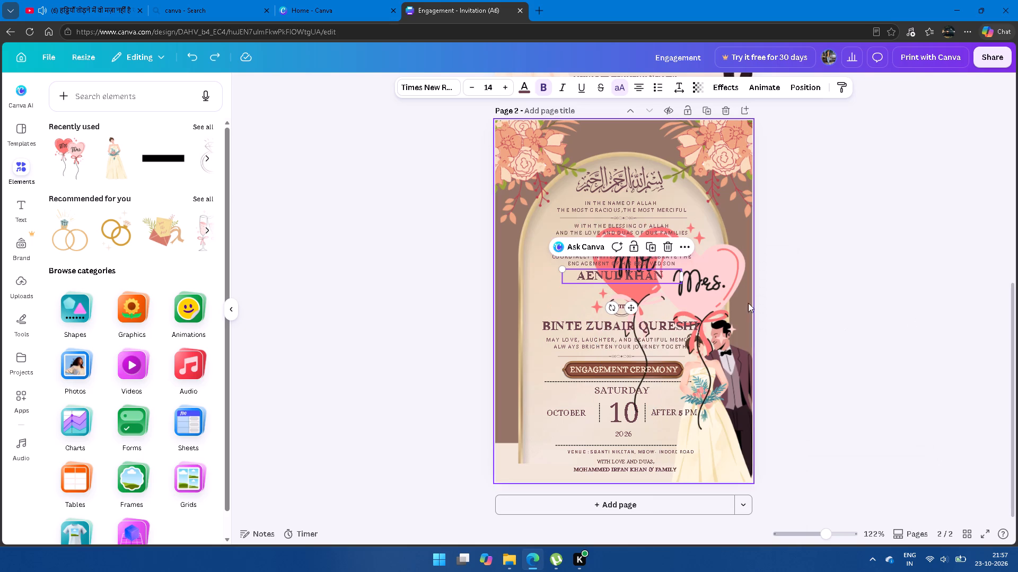
Move the Mr and Mrs balloons to the middle of page 2 over the invitation text and send them backward several layers.
left_click(731, 292)
left_click_drag(723, 284, 689, 283)
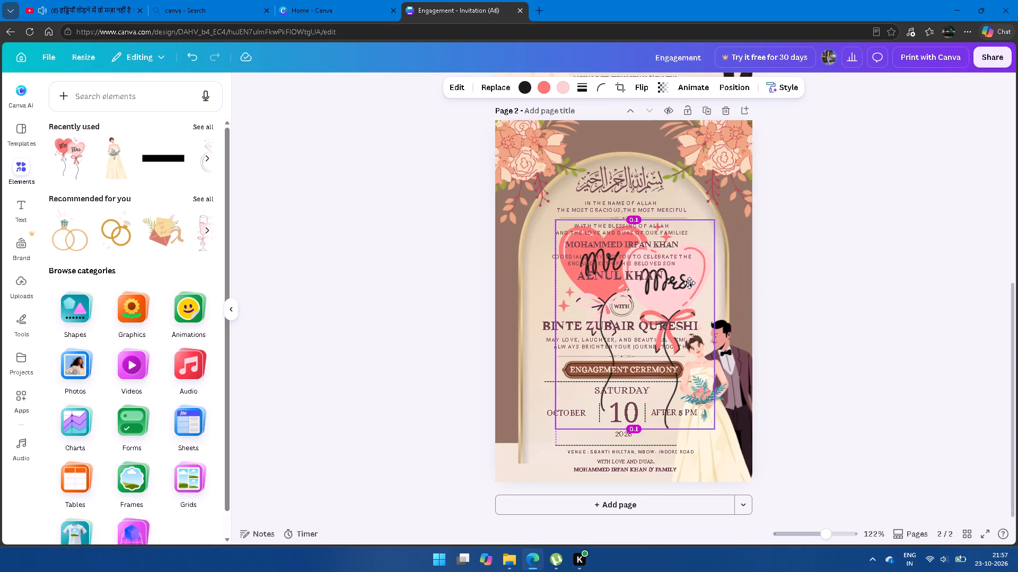
left_click_drag(689, 283, 684, 281)
right_click(684, 281)
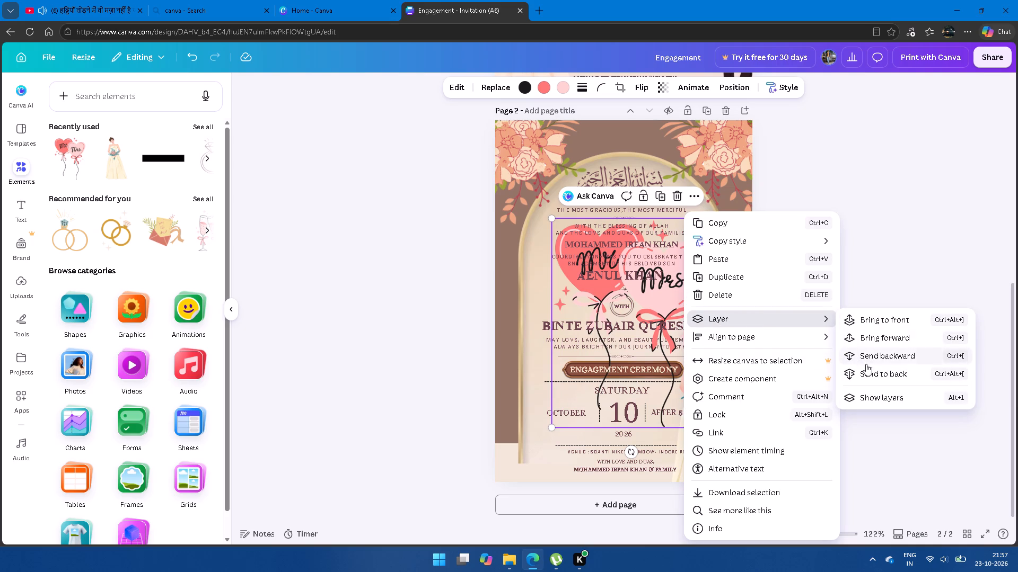
left_click(865, 356)
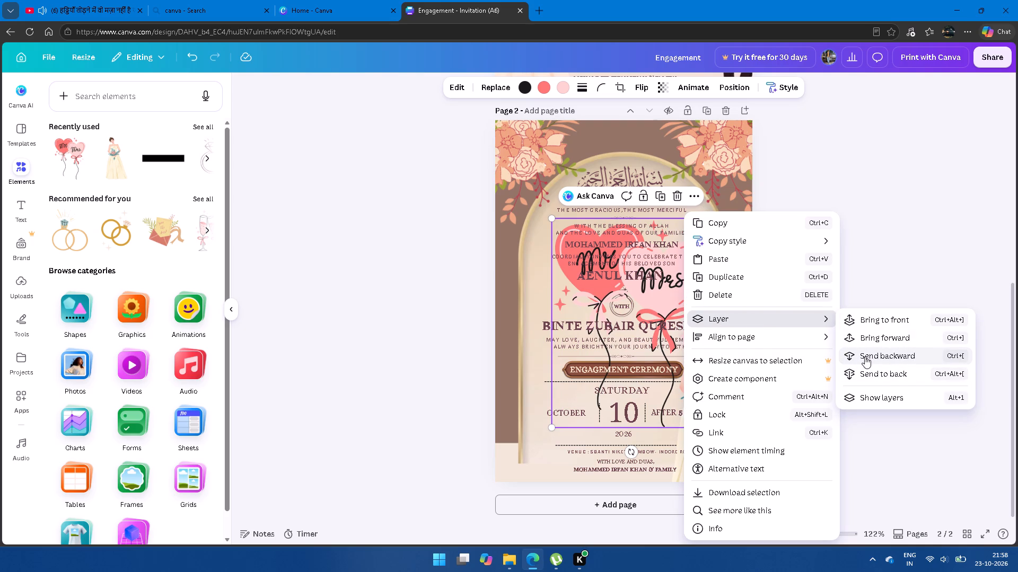
left_click(865, 356)
left_click(795, 324)
left_click(875, 362)
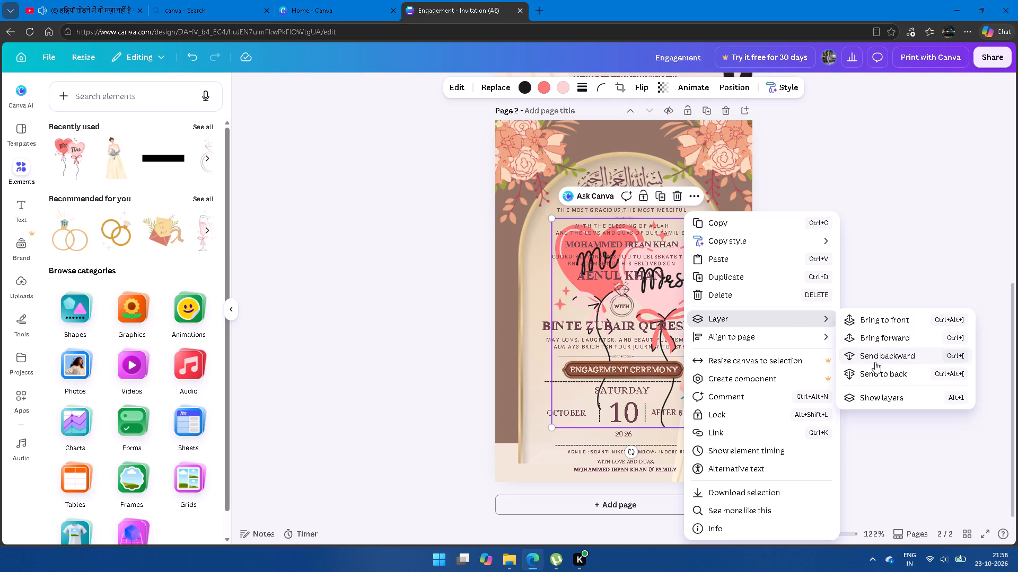
left_click(875, 362)
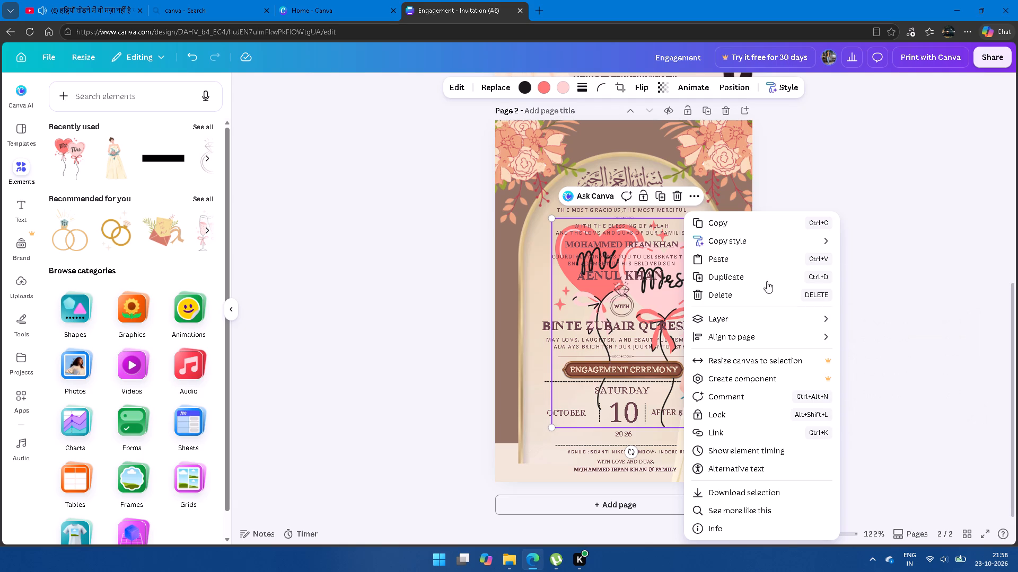
Lower the opacity of the Mr and Mrs balloons so they appear as a faint backdrop to the invitation text.
left_click(667, 87)
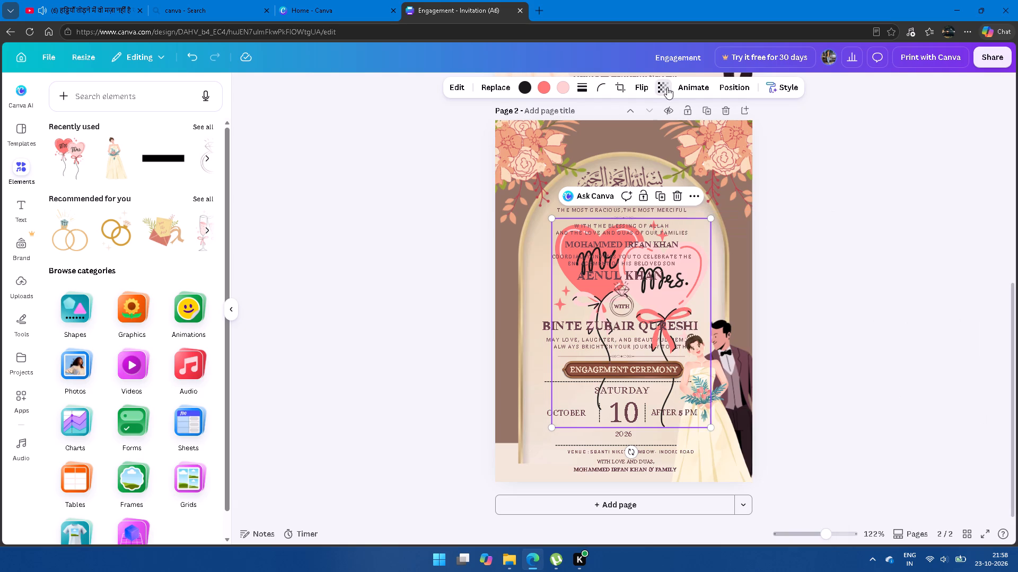
left_click(662, 91)
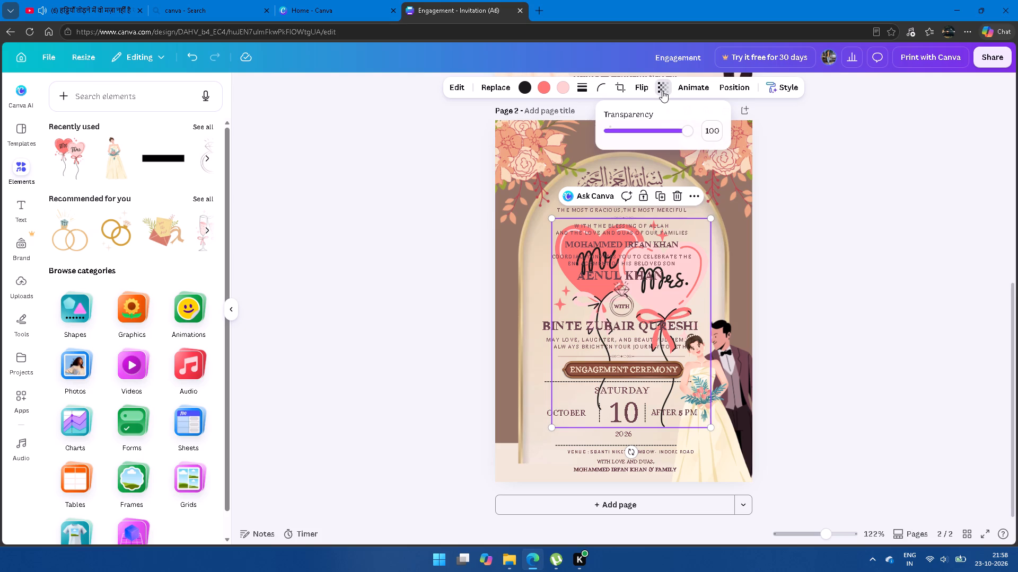
left_click_drag(687, 132, 636, 139)
left_click(872, 272)
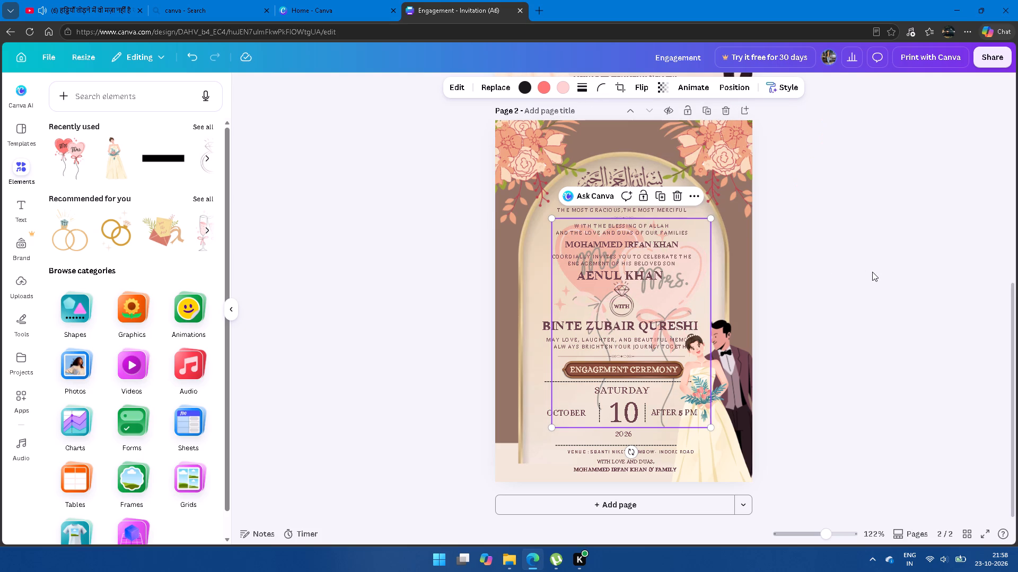
left_click(823, 258)
Duplicate the floral cluster from the page's top-left corner and place the copy in the bottom-left corner.
left_click(532, 169)
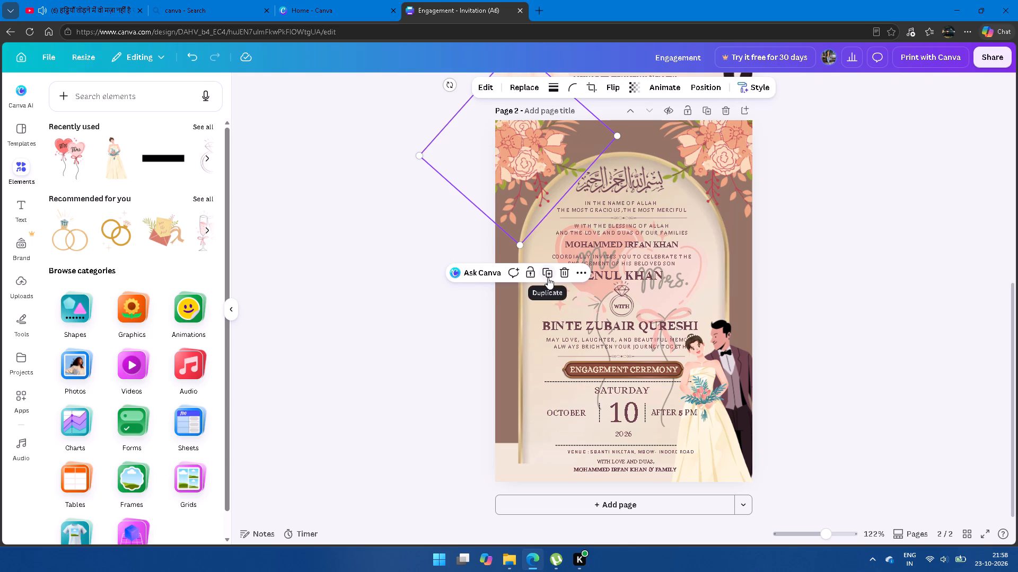
left_click(548, 278)
left_click_drag(525, 167, 496, 329)
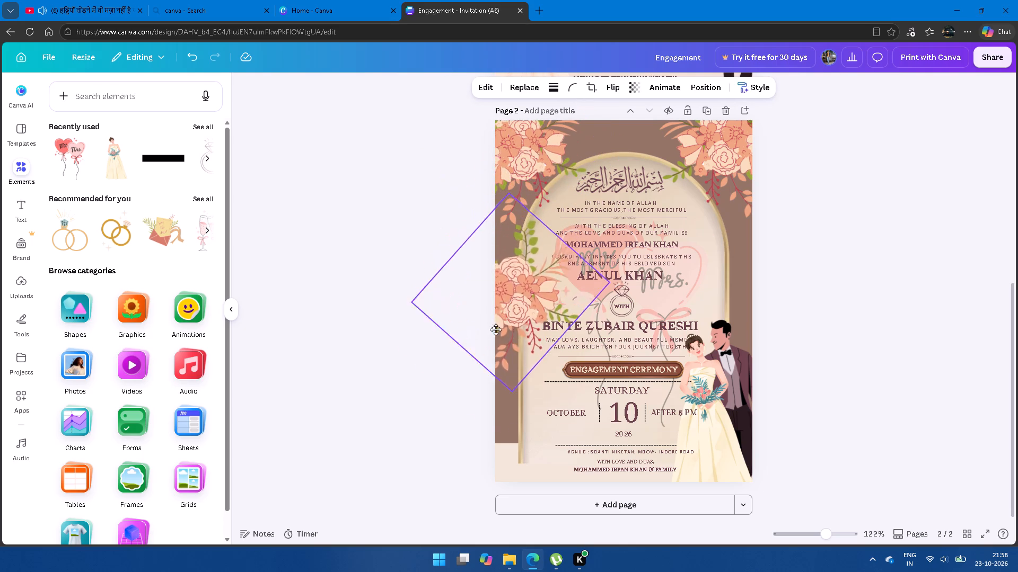
left_click_drag(496, 329, 495, 460)
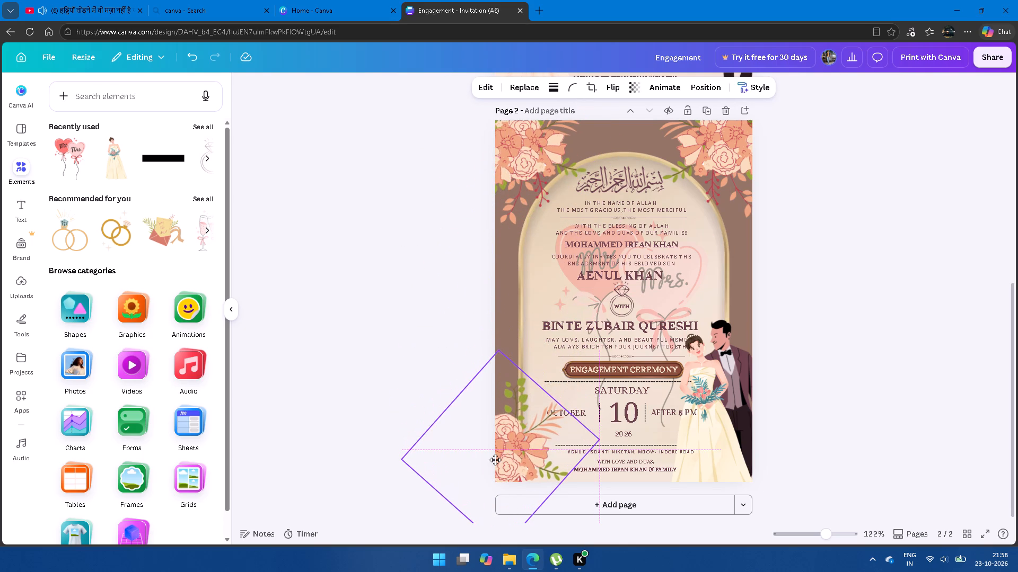
left_click_drag(495, 460, 513, 446)
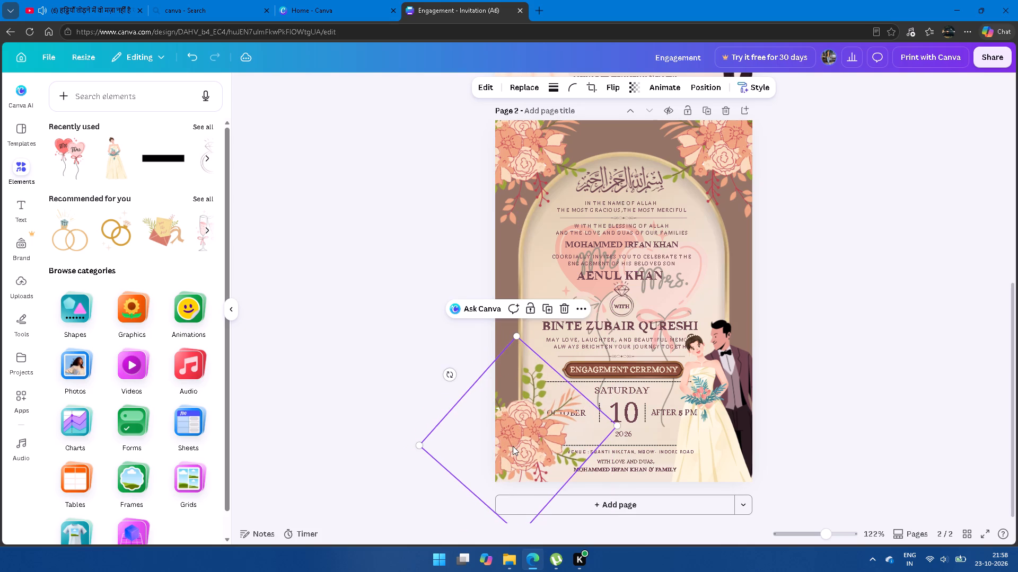
Send the bottom-left flowers to the back, and bring them forward step by step until they sit above the background and arch.
right_click(513, 446)
left_click(573, 324)
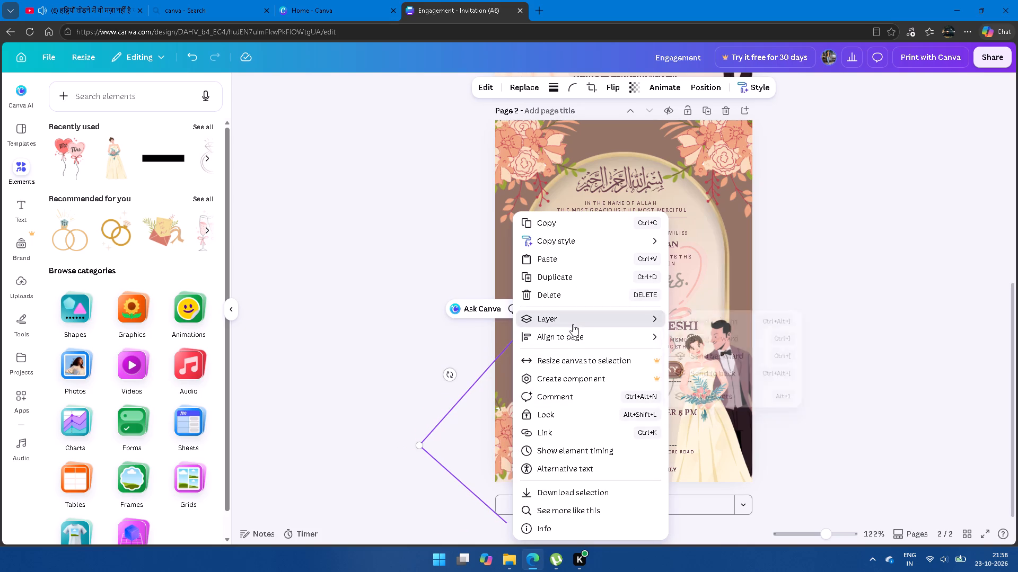
left_click(700, 371)
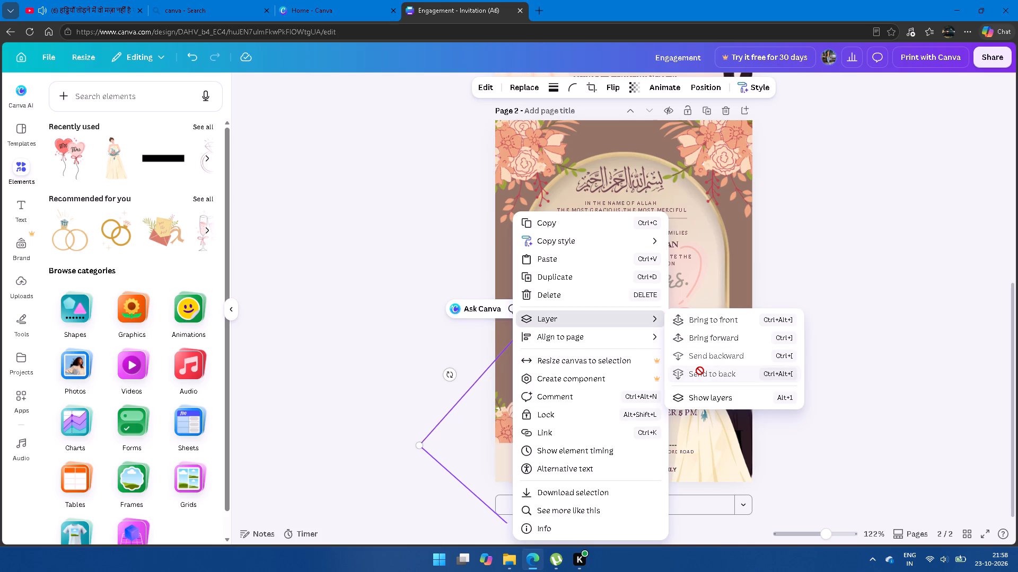
left_click(709, 331)
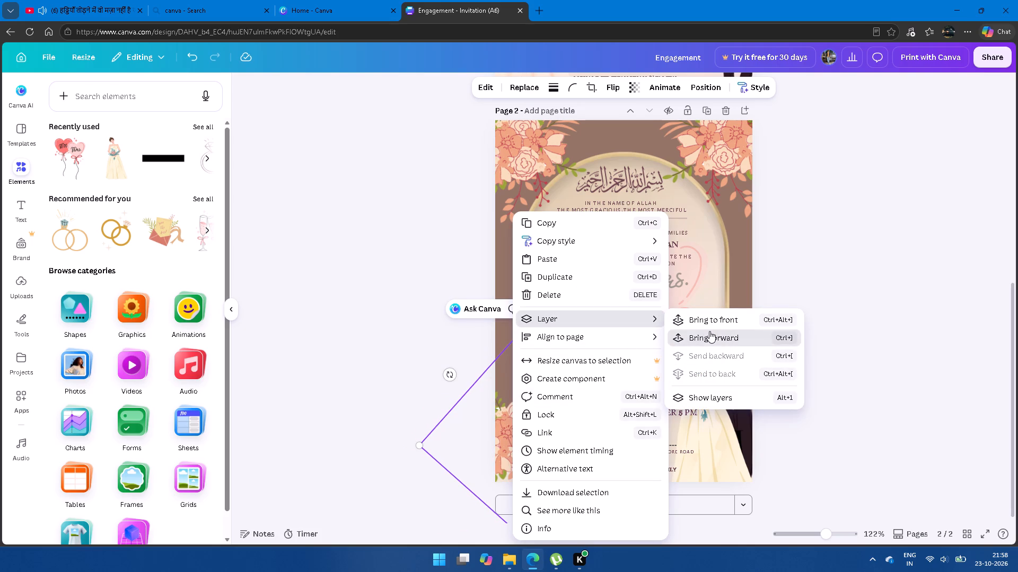
left_click(894, 383)
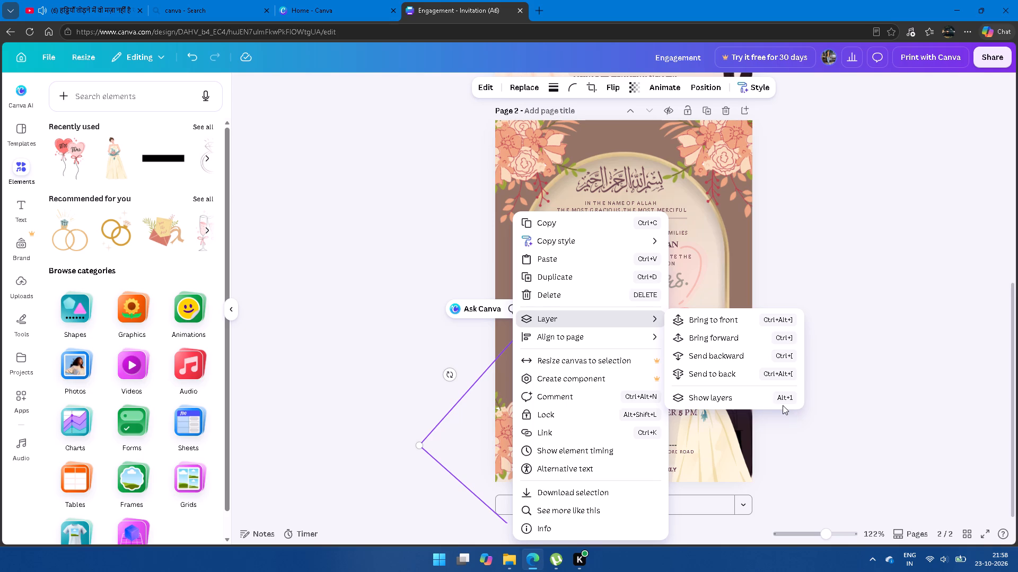
right_click(515, 443)
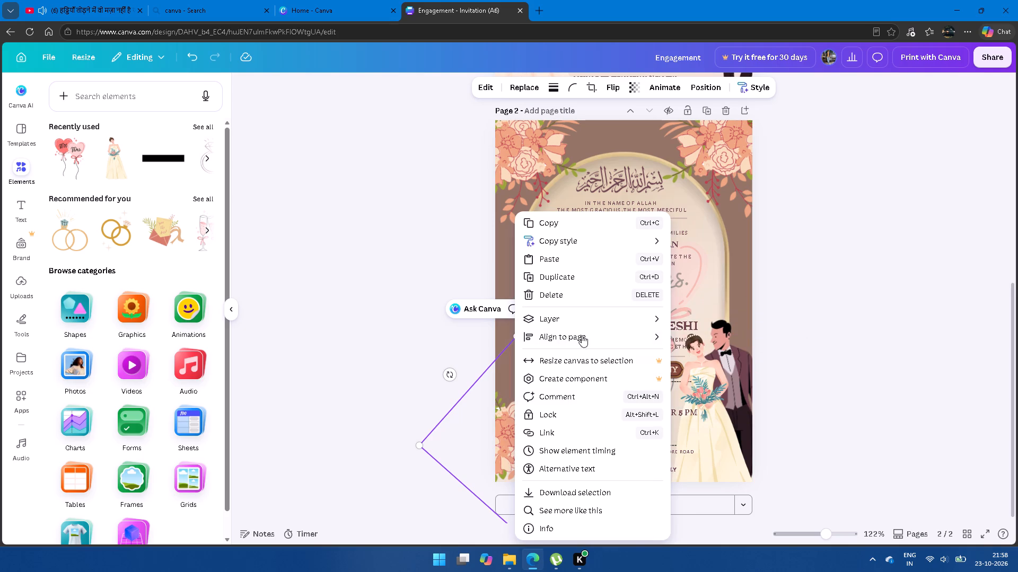
left_click(584, 322)
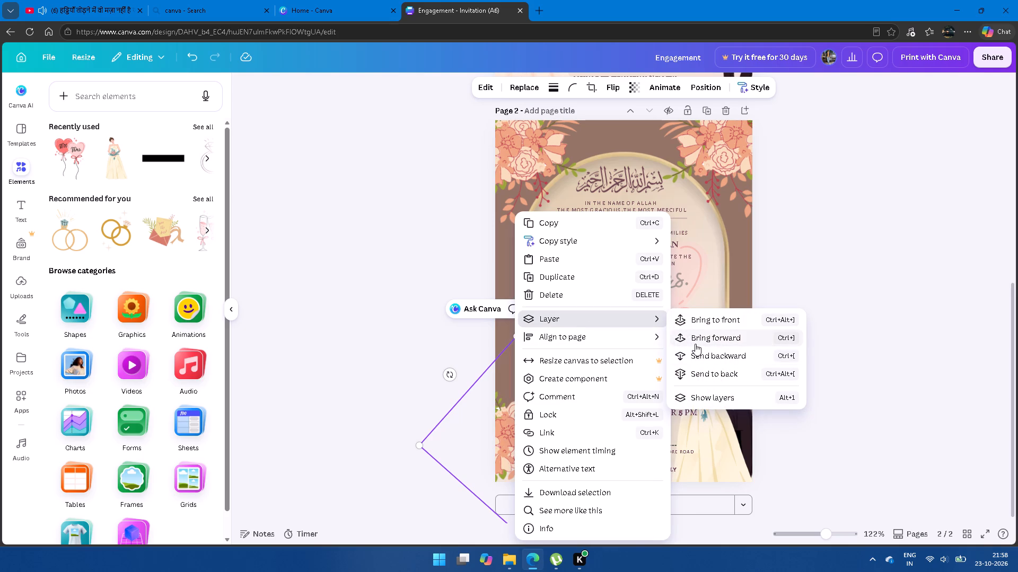
left_click(695, 344)
left_click(716, 344)
left_click(845, 332)
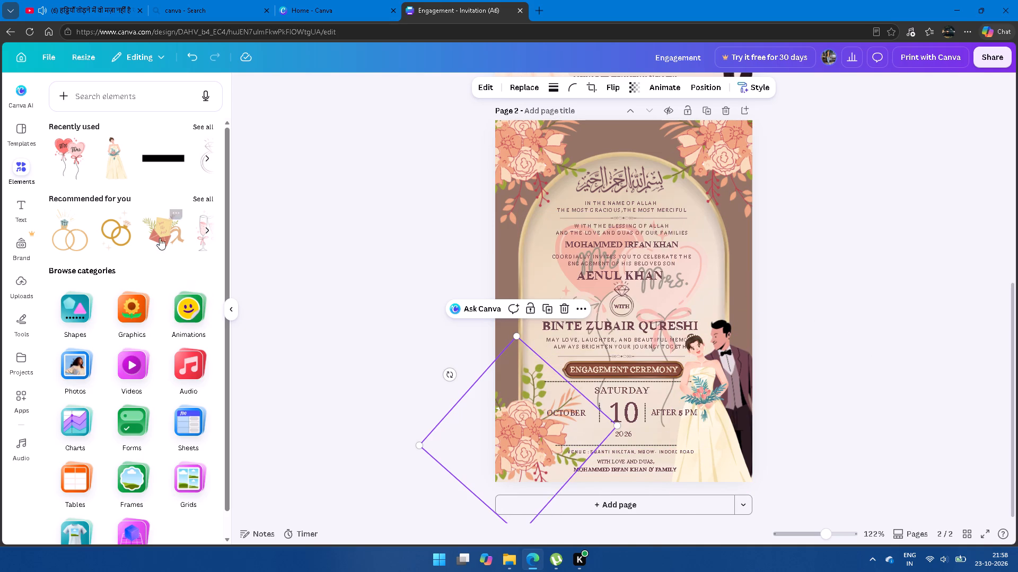
Add the recommended wedding bells graphic to page 2 and place it at the top centre of the arch.
scroll(156, 231, "left", 2)
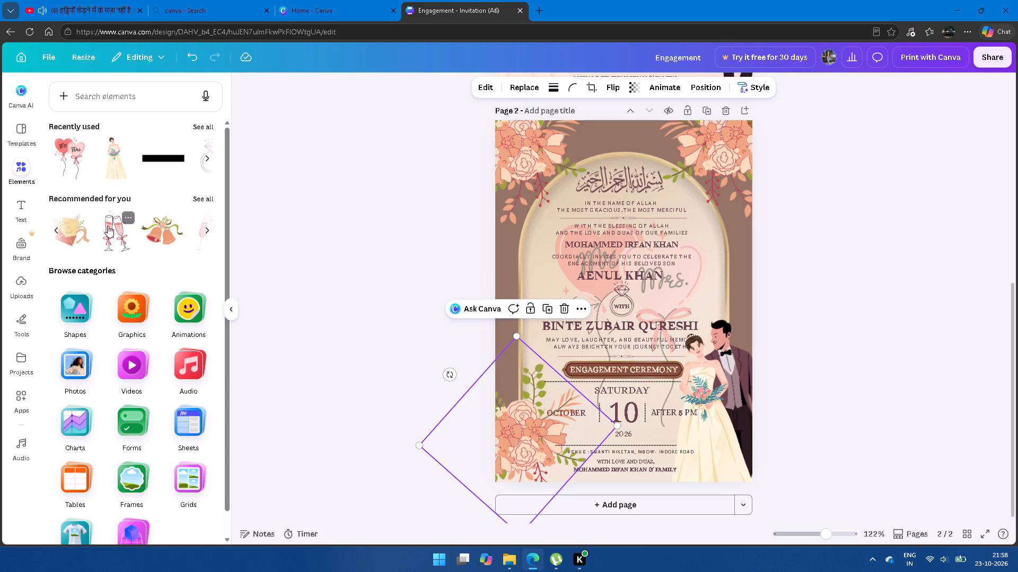
left_click(169, 236)
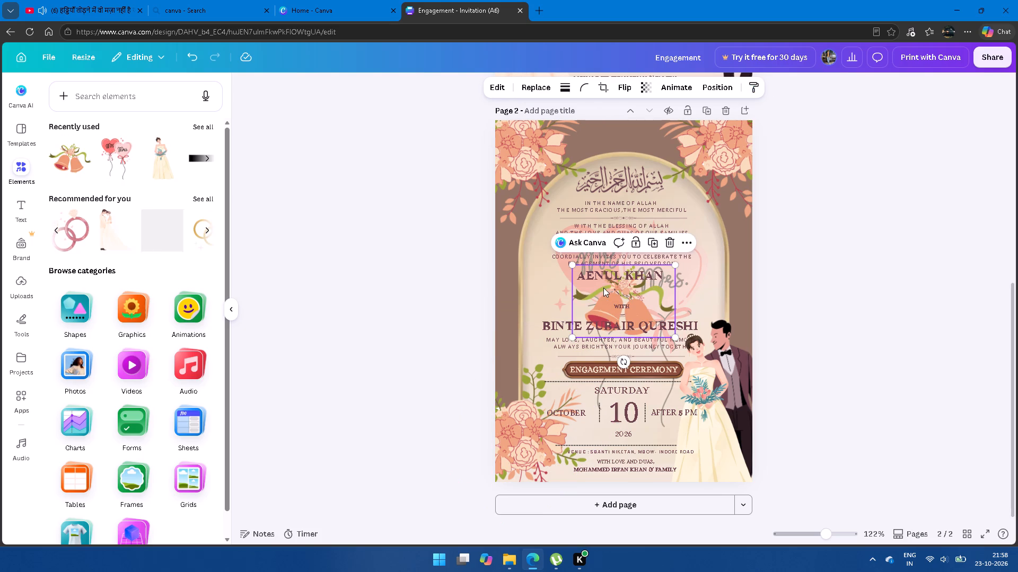
left_click_drag(636, 310, 562, 324)
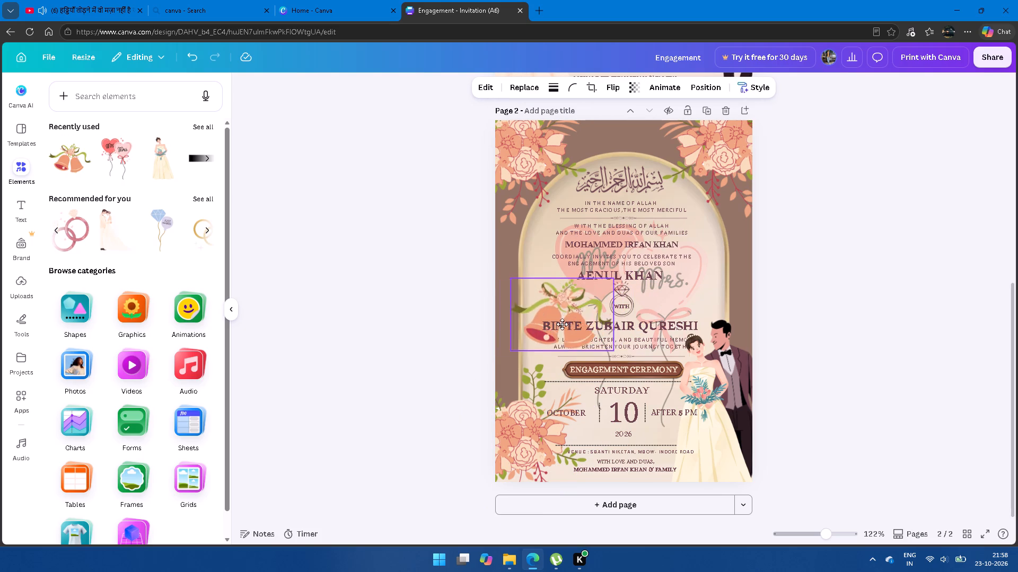
left_click_drag(562, 324, 622, 167)
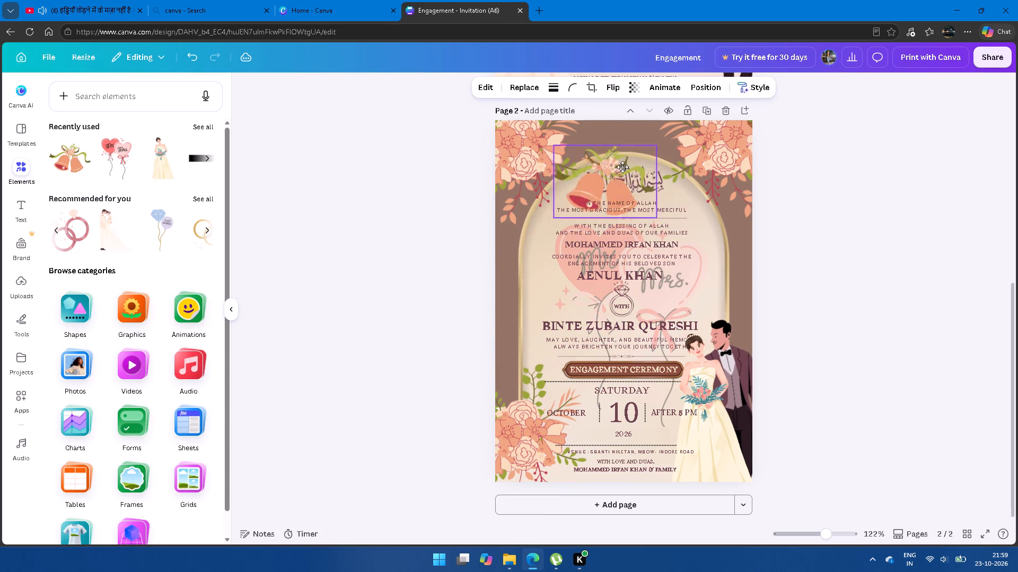
left_click_drag(622, 167, 640, 153)
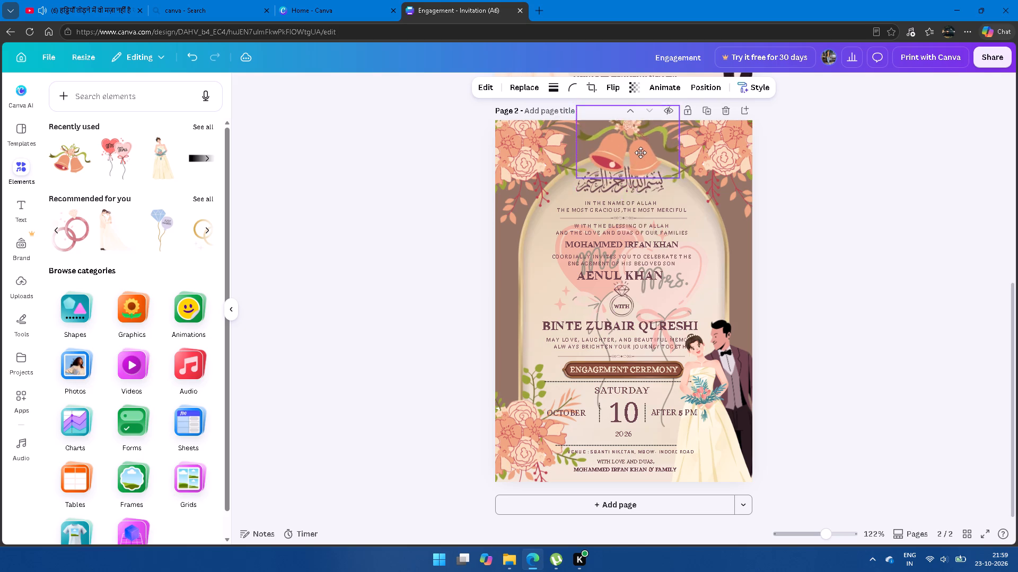
left_click_drag(640, 153, 635, 159)
Delete the Arabic calligraphy beneath the wedding bells on page 2.
left_click(653, 191)
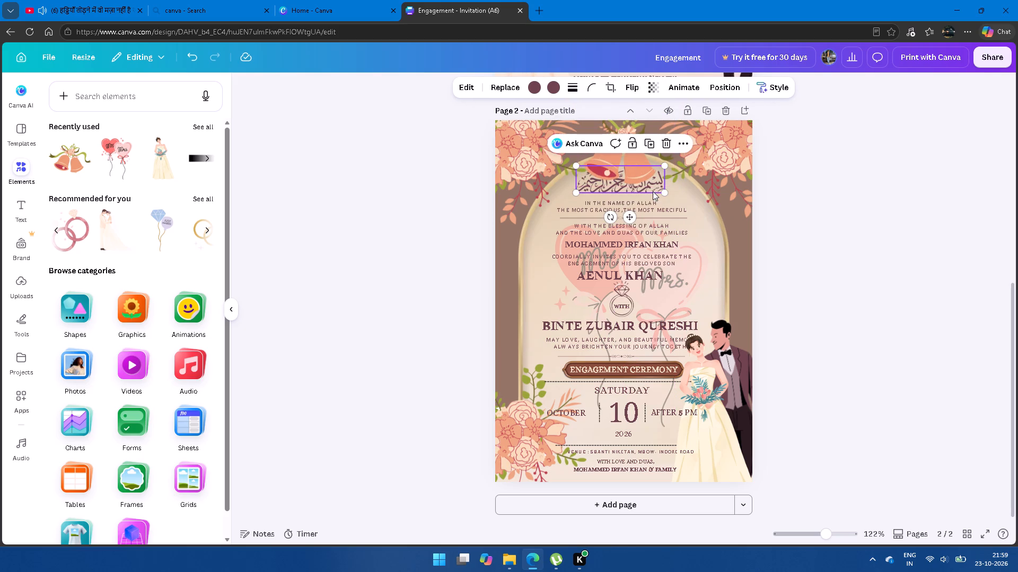
key("Delete")
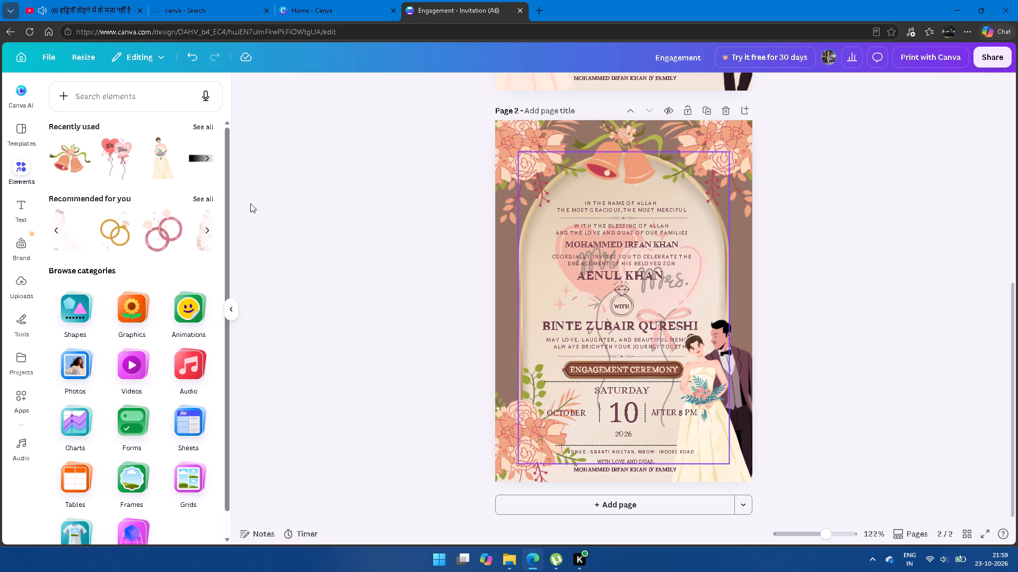
Add the recommended Just Married balloons graphic, place it above the couple and shrink it to about 25 wide by 45 high.
scroll(157, 229, "left", 2)
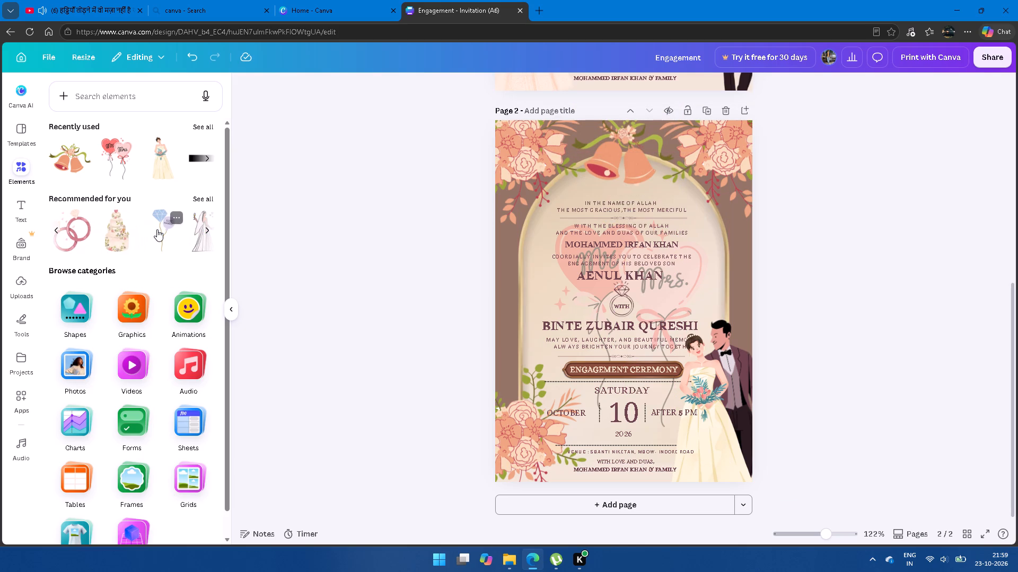
left_click(162, 236)
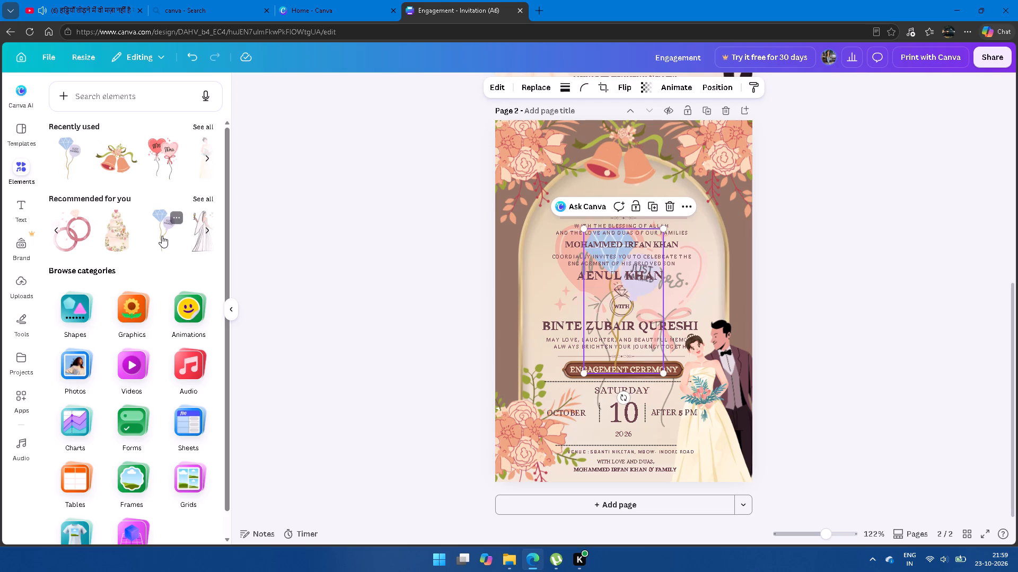
left_click_drag(637, 296, 643, 306)
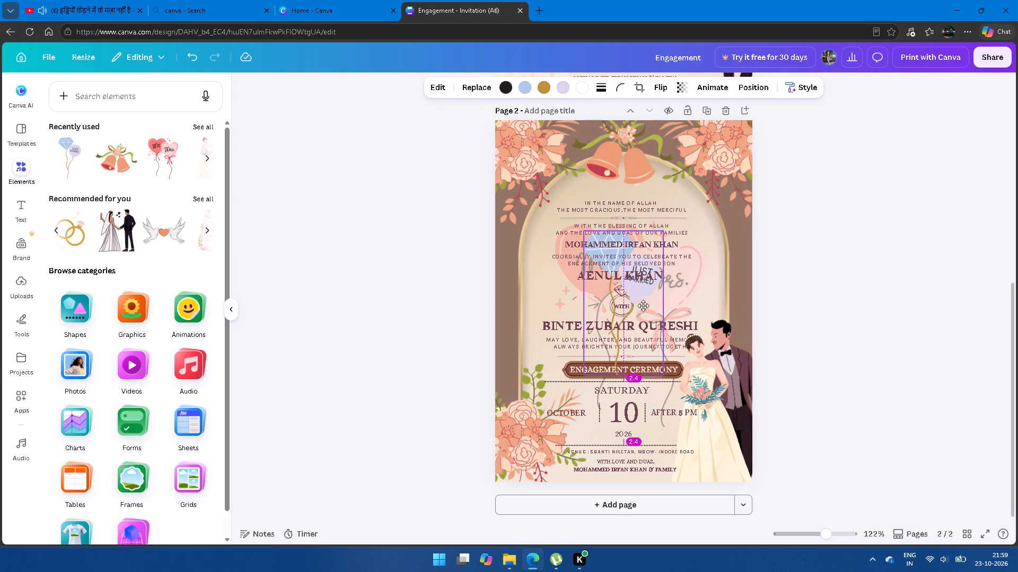
left_click_drag(643, 306, 735, 374)
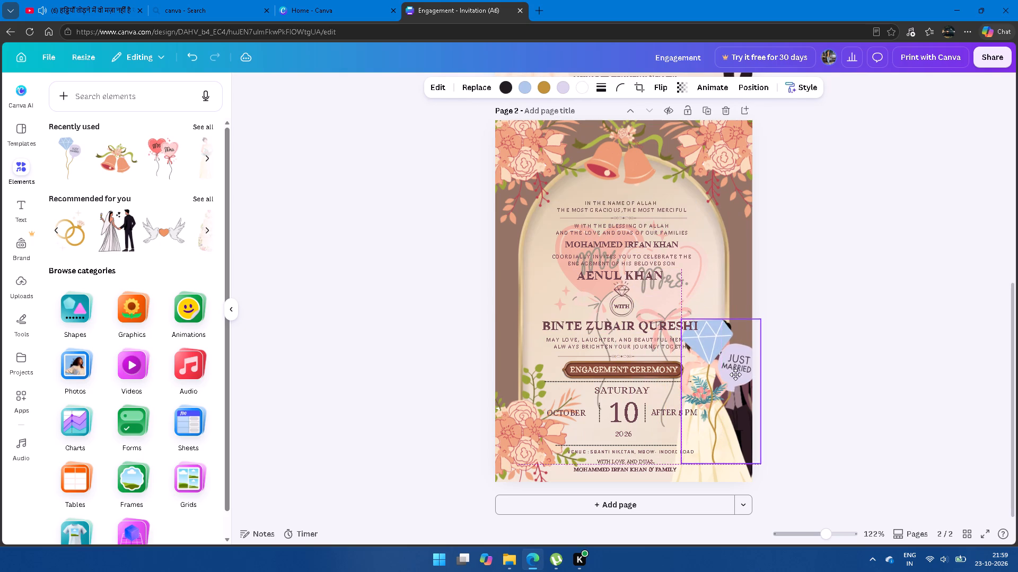
left_click_drag(735, 374, 718, 303)
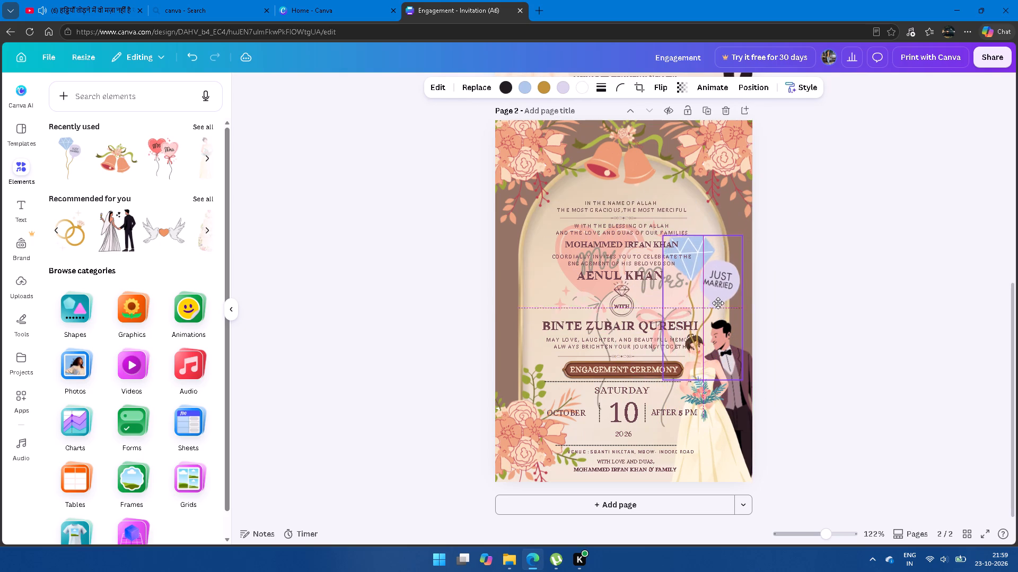
left_click_drag(718, 303, 733, 291)
left_click_drag(764, 370, 722, 346)
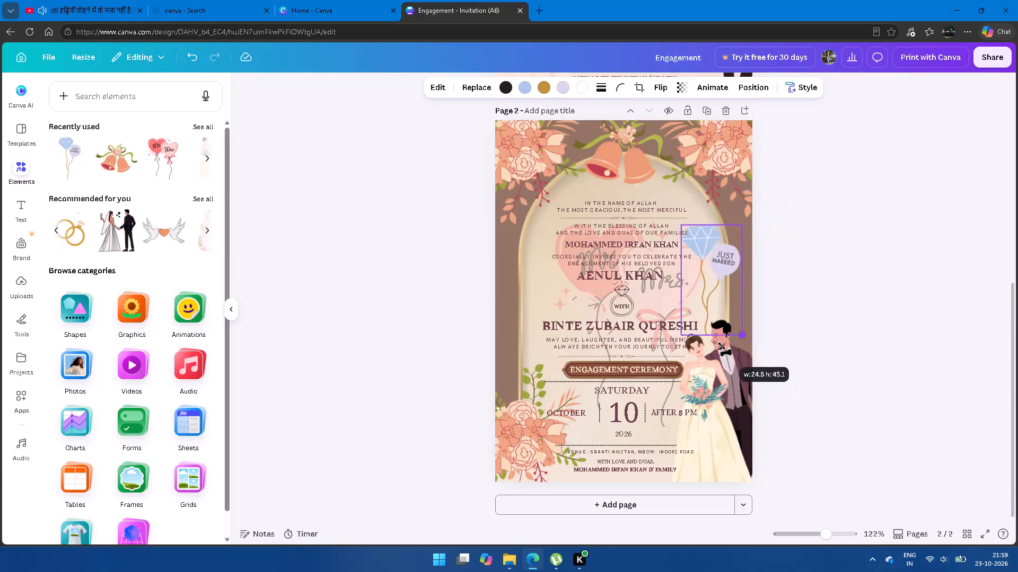
Move the Just Married balloons down to the page's right edge beside the groom and send them backward behind the couple.
left_click_drag(722, 346, 721, 344)
left_click_drag(723, 264, 726, 265)
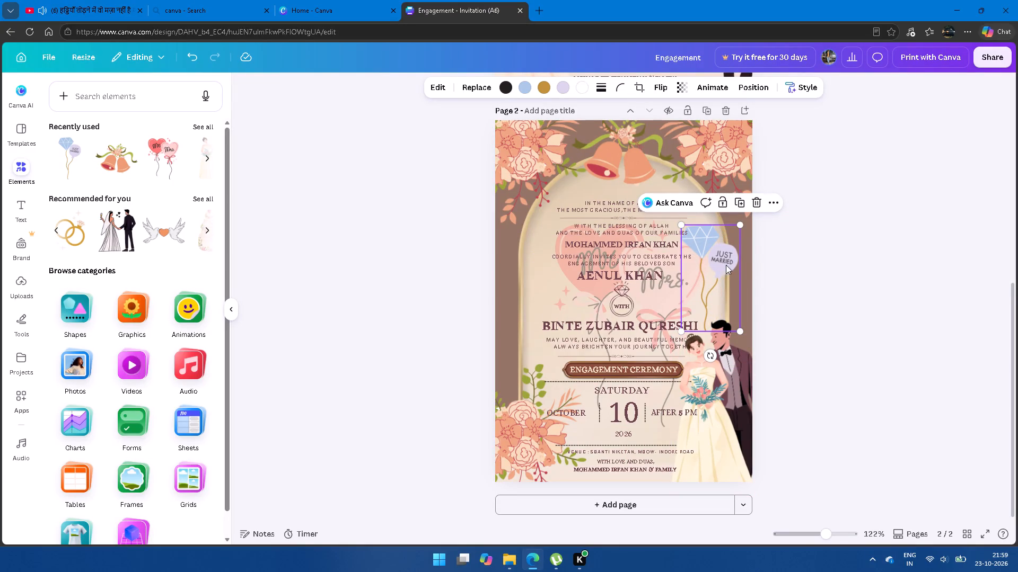
left_click_drag(726, 265, 731, 293)
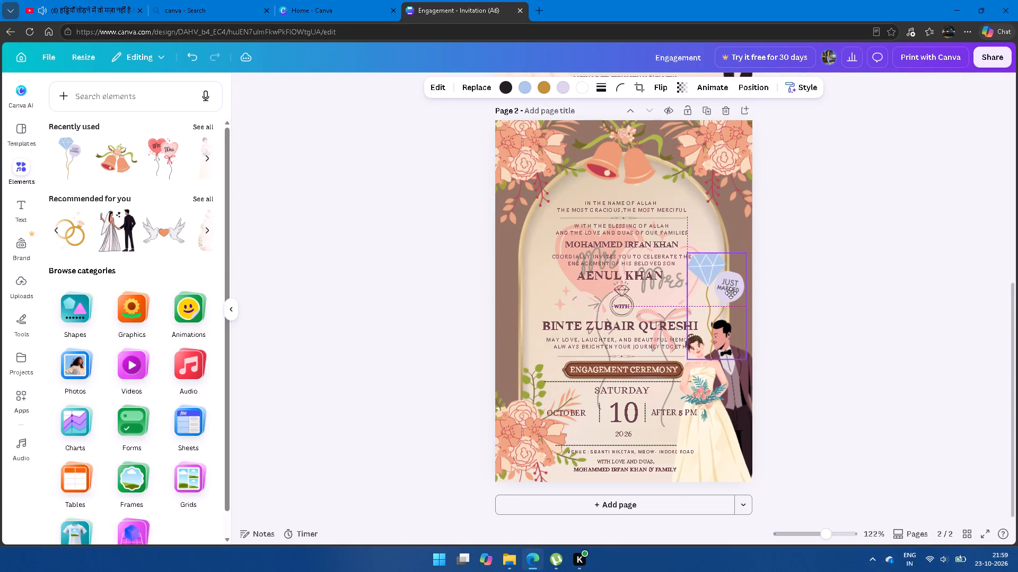
left_click_drag(731, 293, 734, 297)
right_click(734, 297)
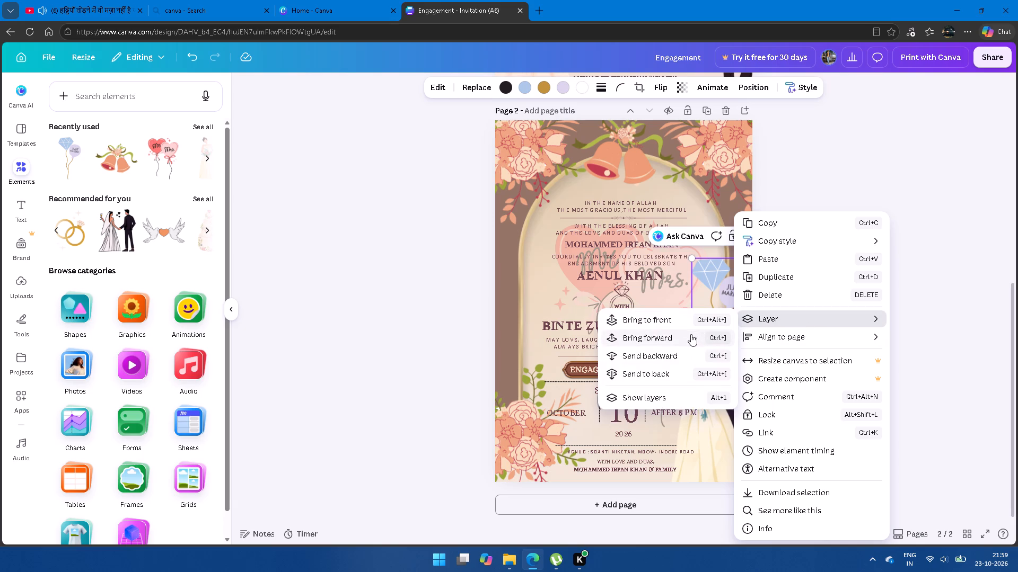
left_click(678, 356)
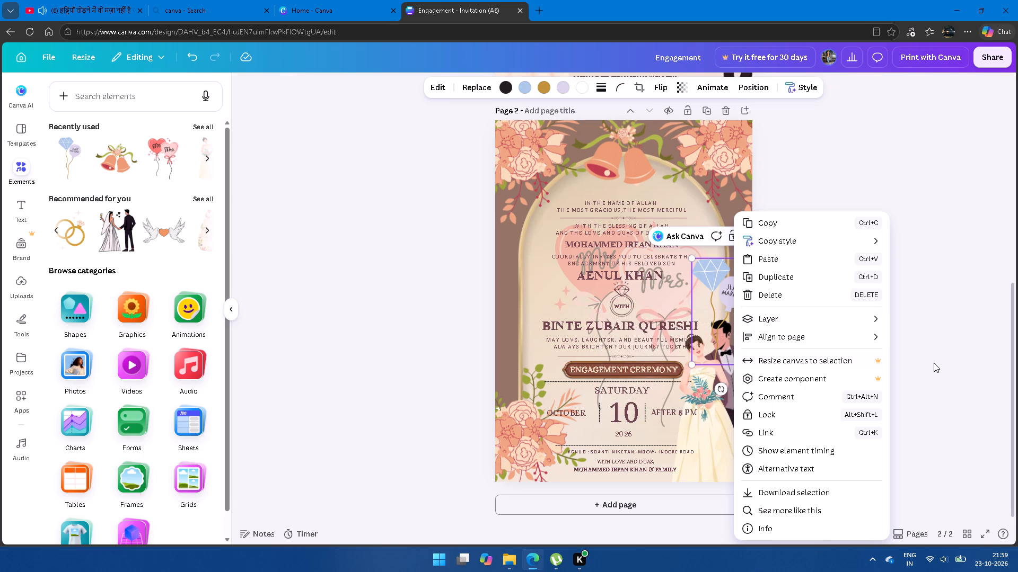
left_click(811, 314)
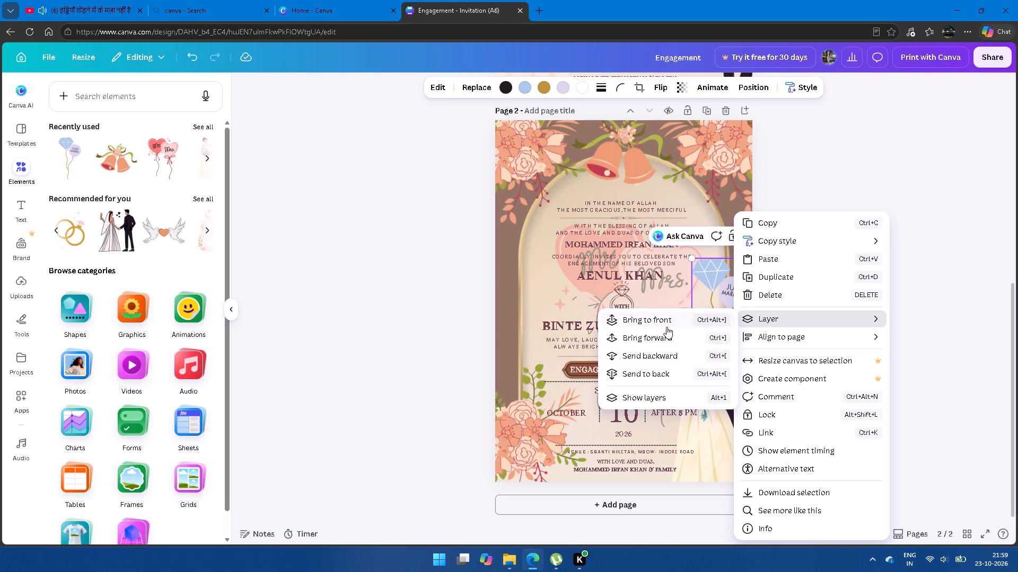
left_click(659, 356)
double_click(659, 356)
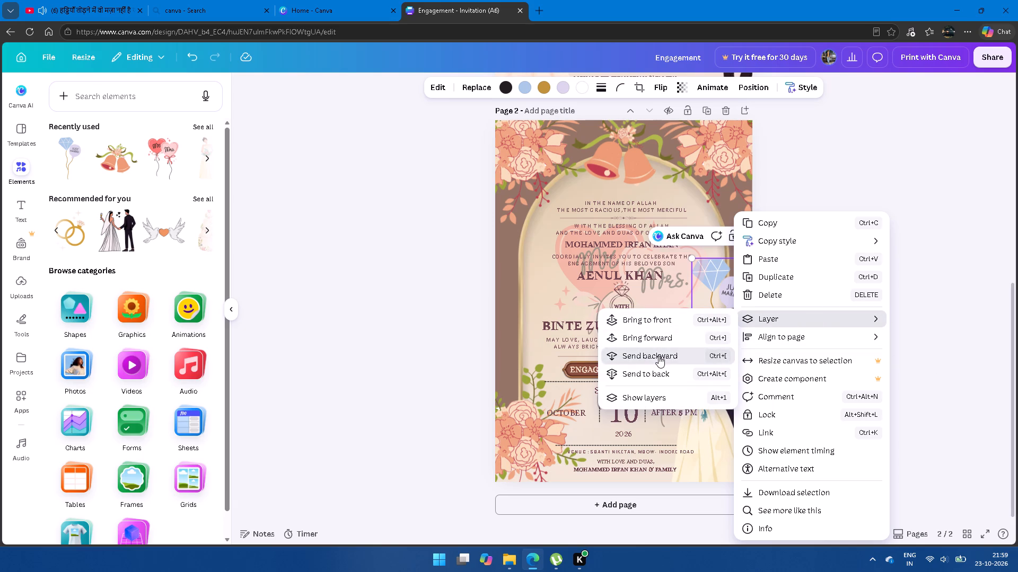
left_click(946, 331)
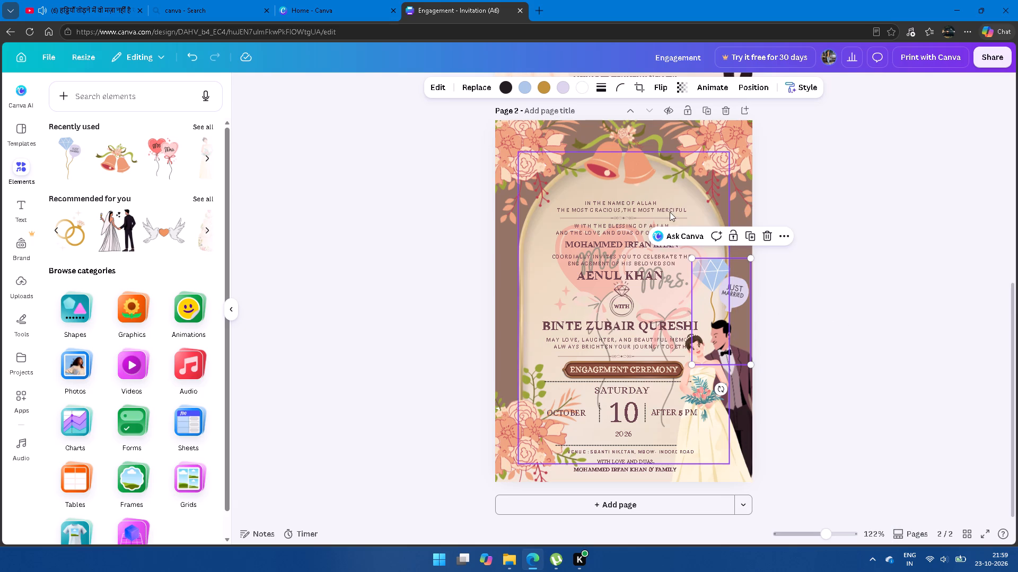
Add the recommended doves-with-heart graphic to page 2, enlarge it and centre it on the WITH ring between the couple's names.
left_click(163, 236)
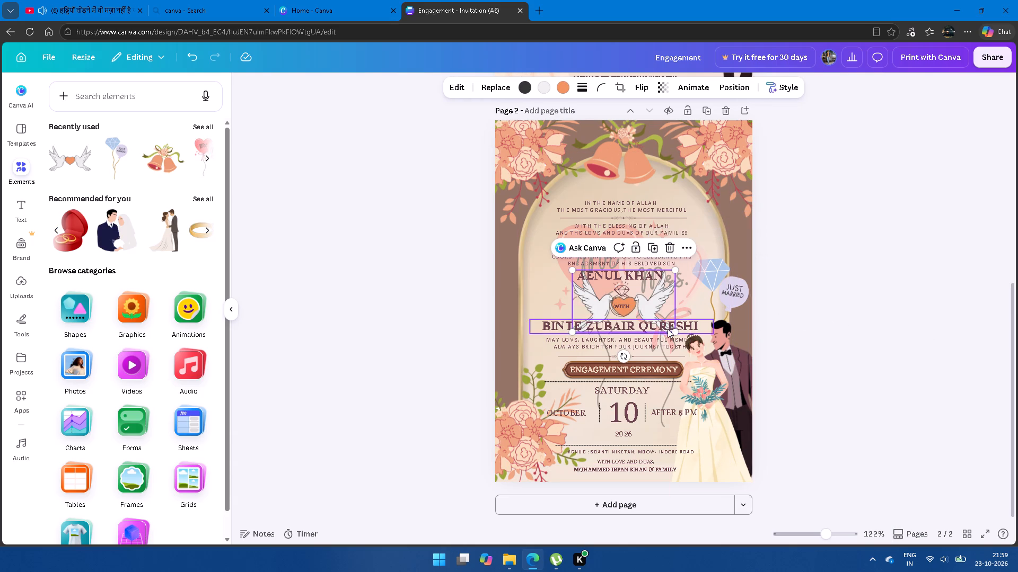
left_click_drag(675, 333, 710, 345)
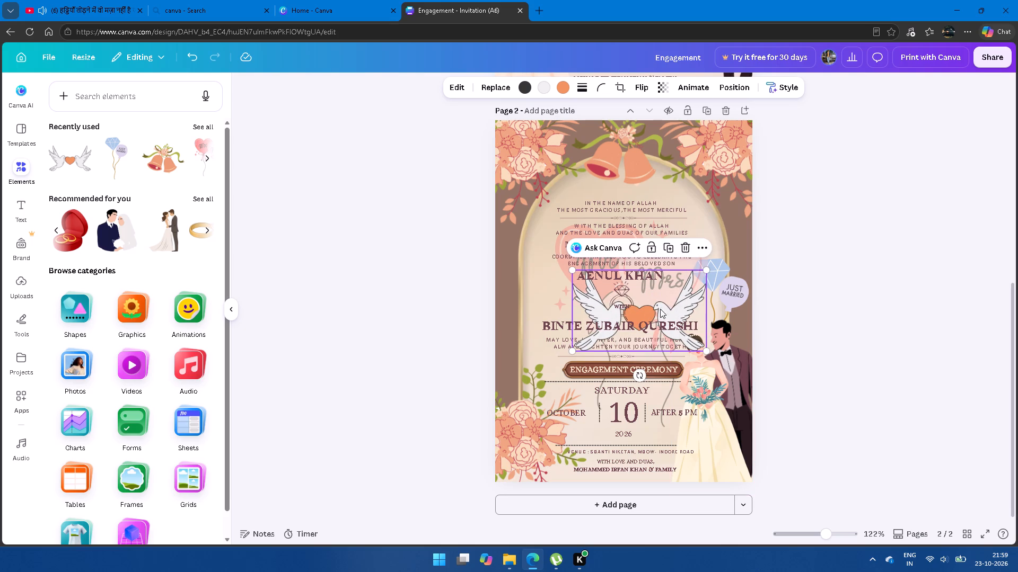
left_click_drag(668, 310, 652, 301)
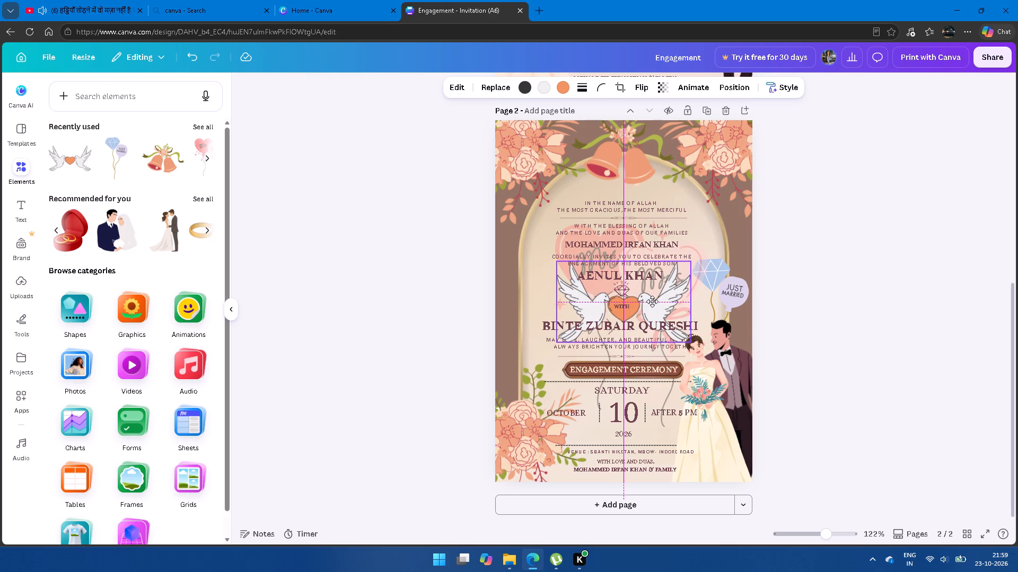
left_click_drag(652, 301, 650, 300)
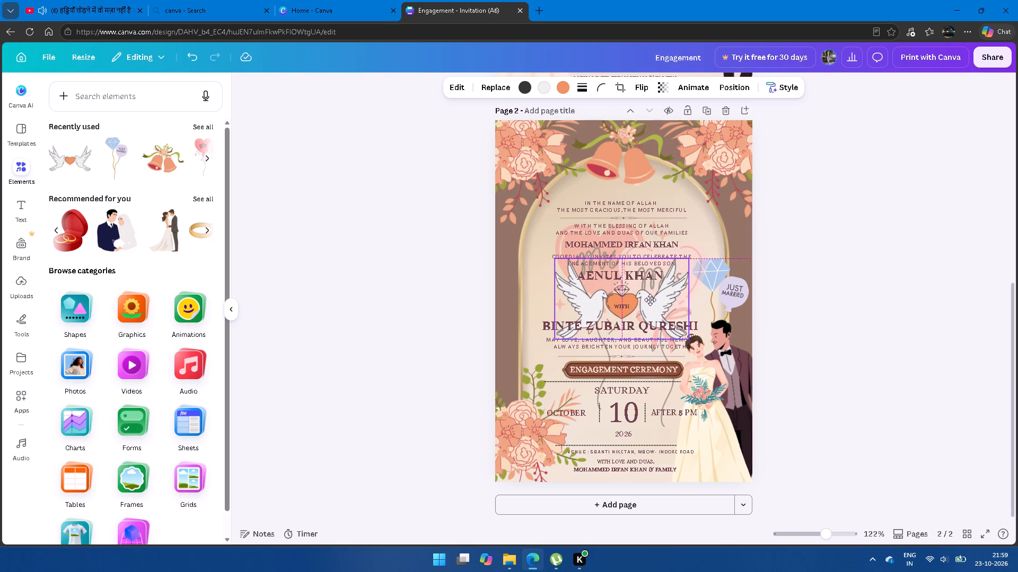
left_click_drag(650, 300, 649, 300)
left_click(861, 355)
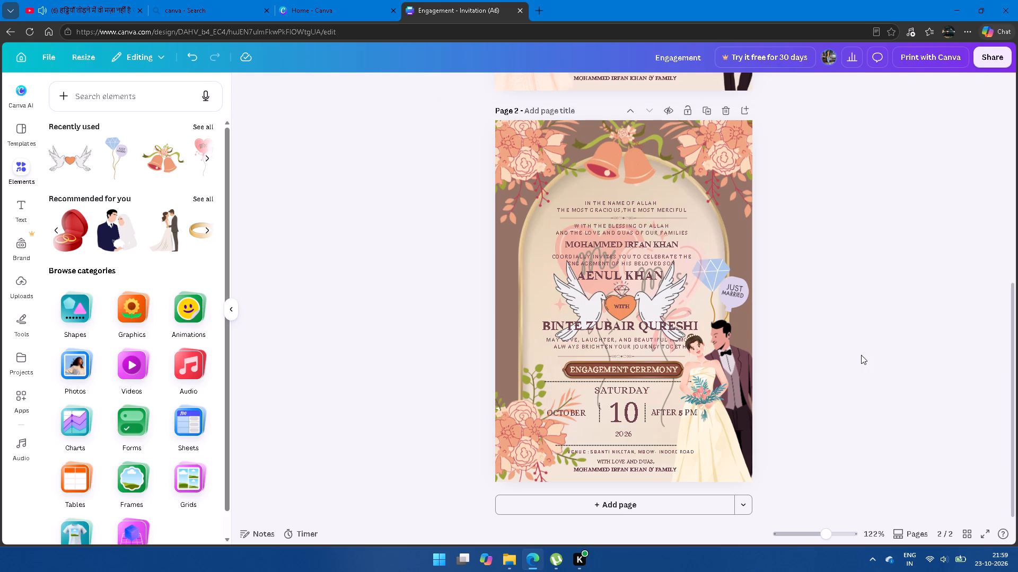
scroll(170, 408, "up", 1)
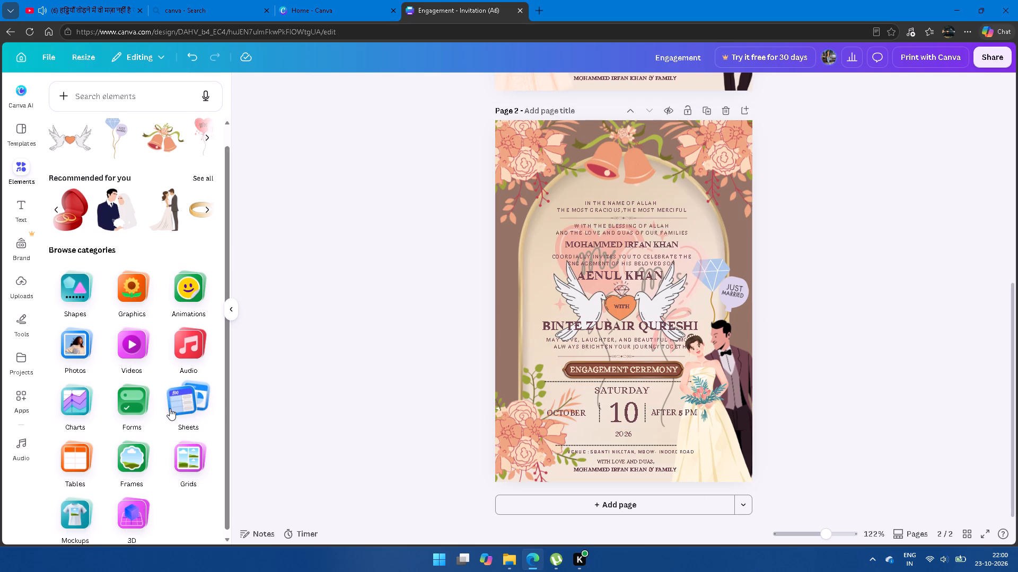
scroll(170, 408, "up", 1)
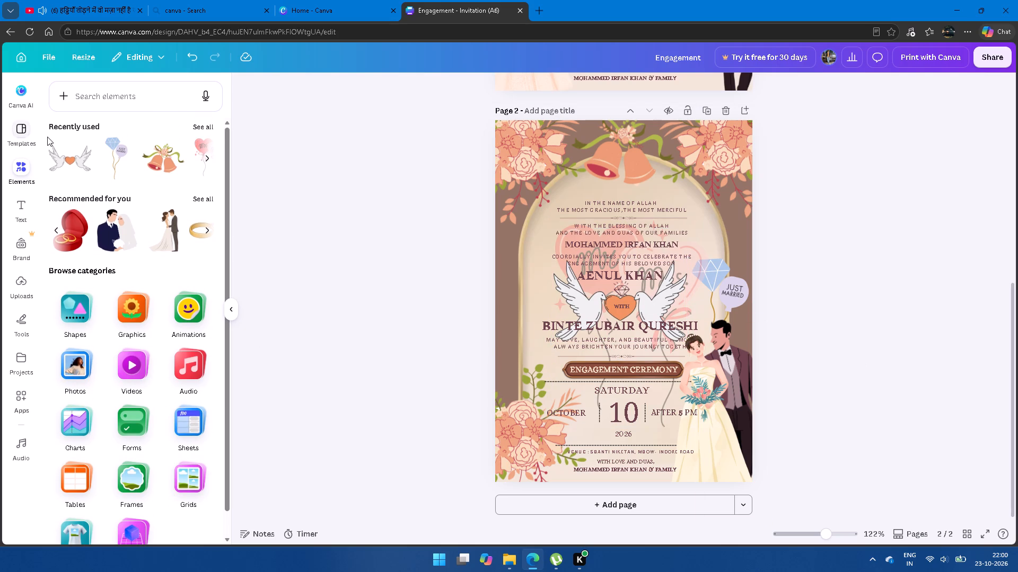
Open the video 2k26 design from the Canva home page and enlarge its timeline to show the stacked tracks.
left_click(297, 15)
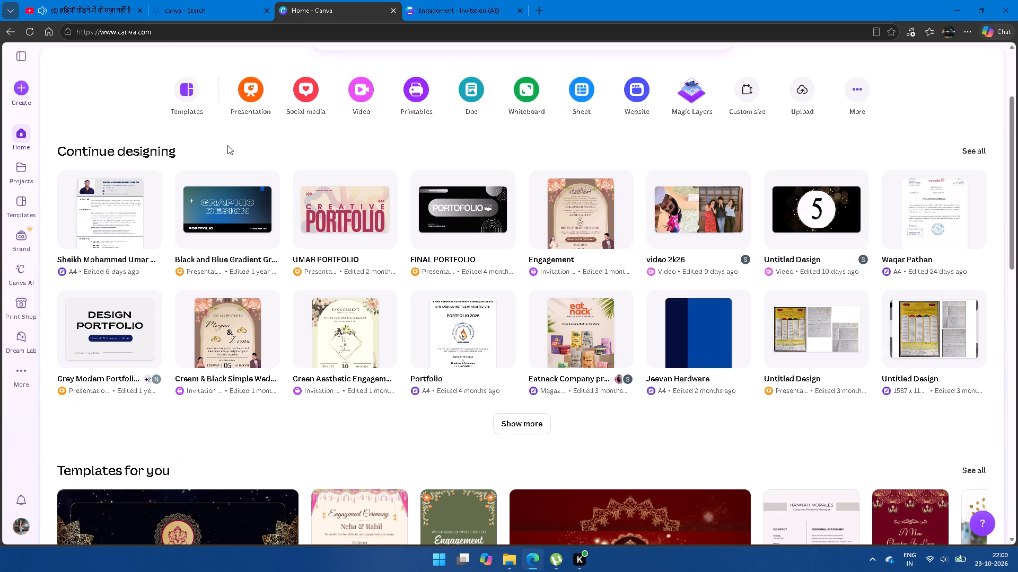
left_click(694, 229)
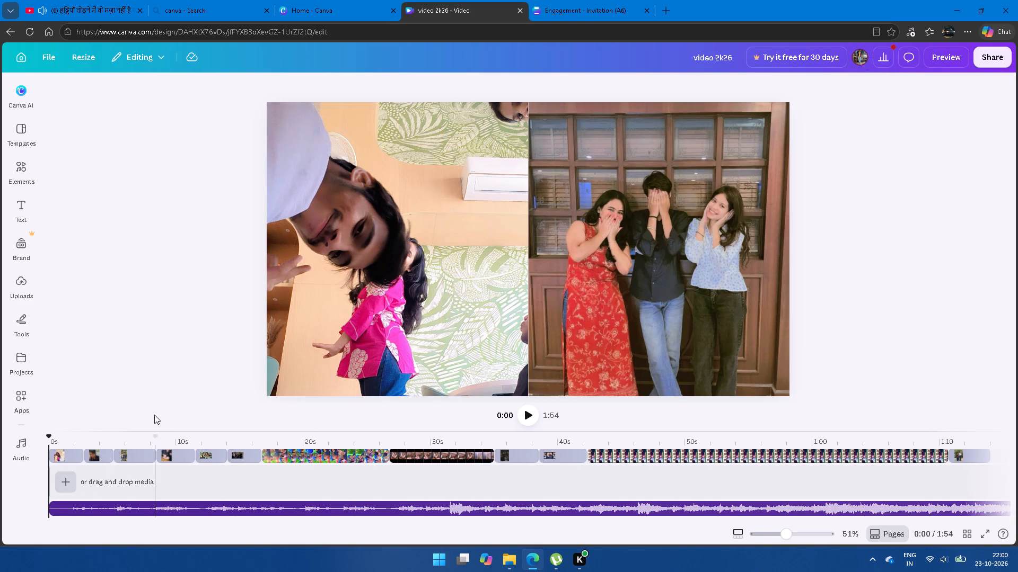
left_click_drag(153, 431, 148, 418)
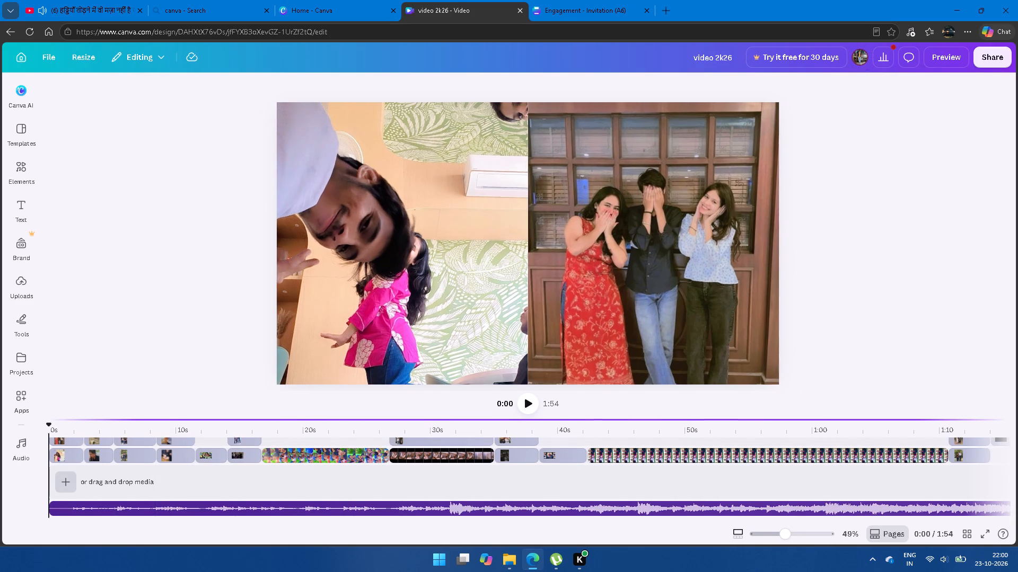
left_click_drag(148, 418, 162, 332)
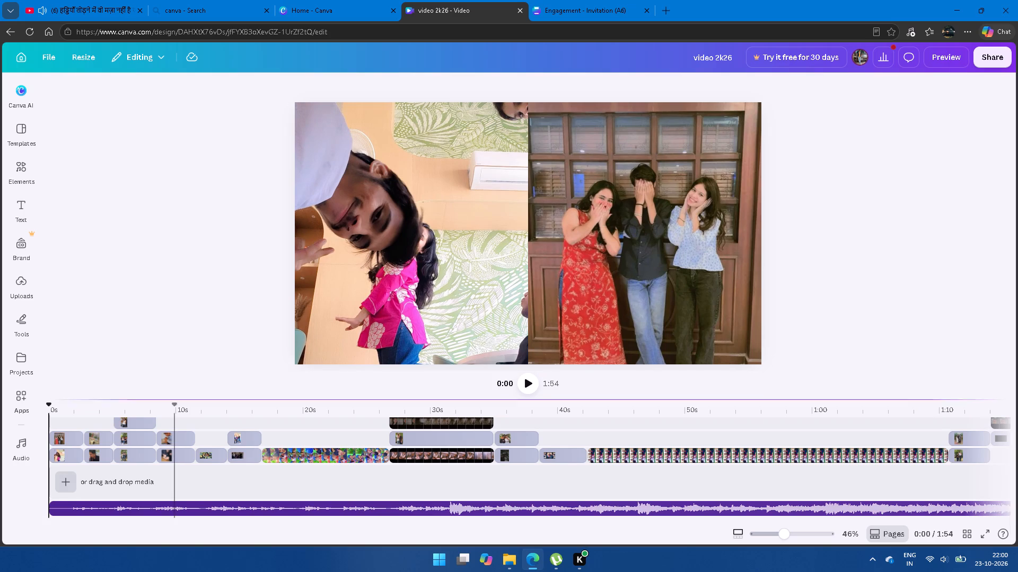
left_click_drag(176, 398, 177, 330)
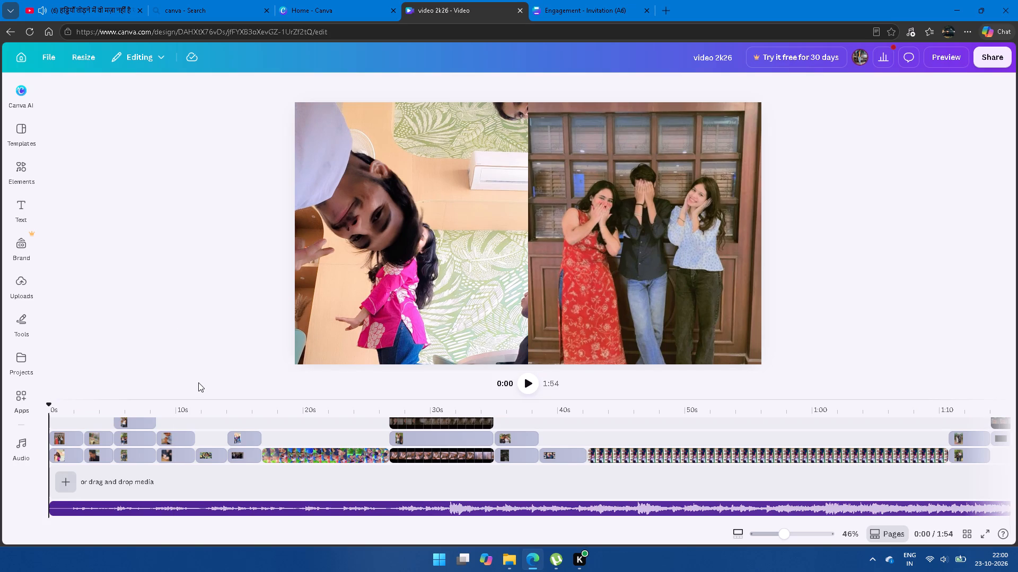
left_click_drag(200, 399, 196, 375)
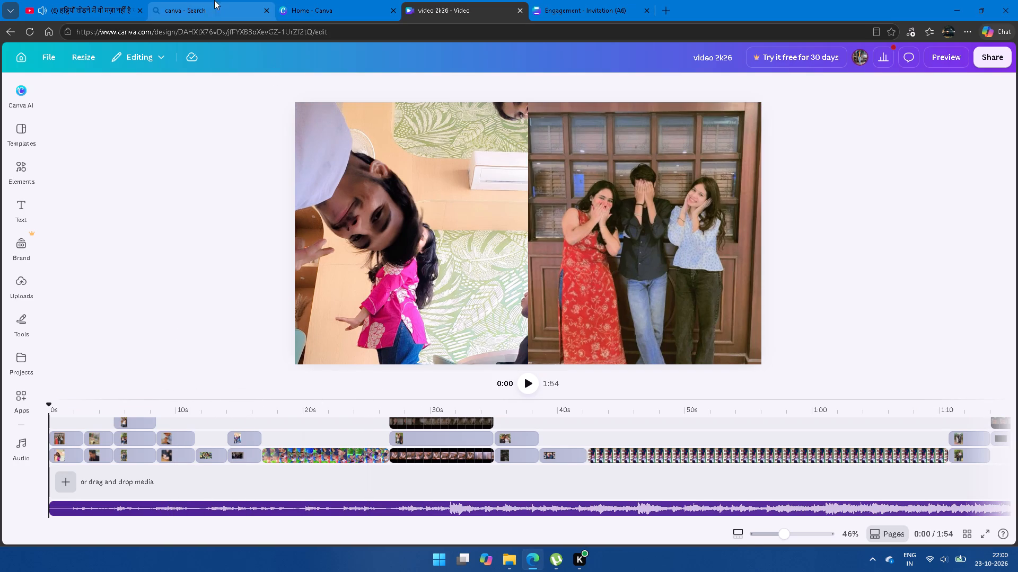
Switch to the YouTube tab and pause the playing video.
left_click(119, 6)
key("space")
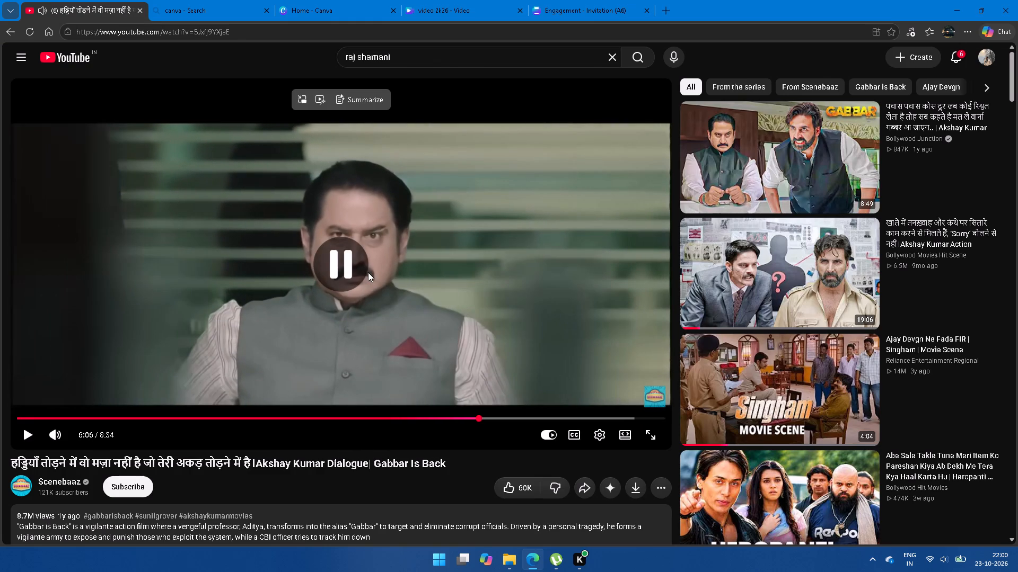
Return to video 2k26, play it from the start, skip ahead to about 48 s and near 1:10, and close the design.
left_click(437, 16)
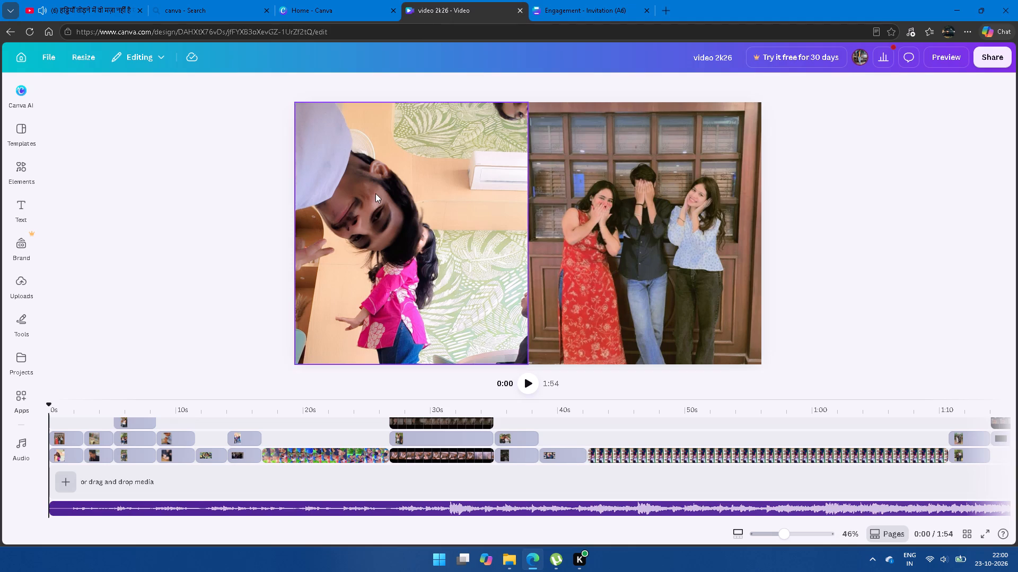
key("space")
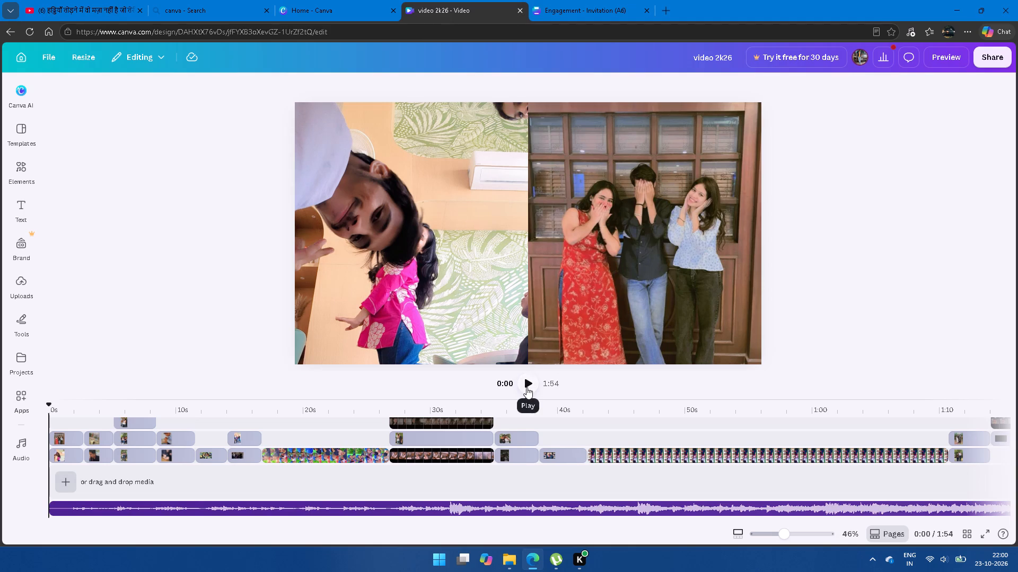
left_click(526, 387)
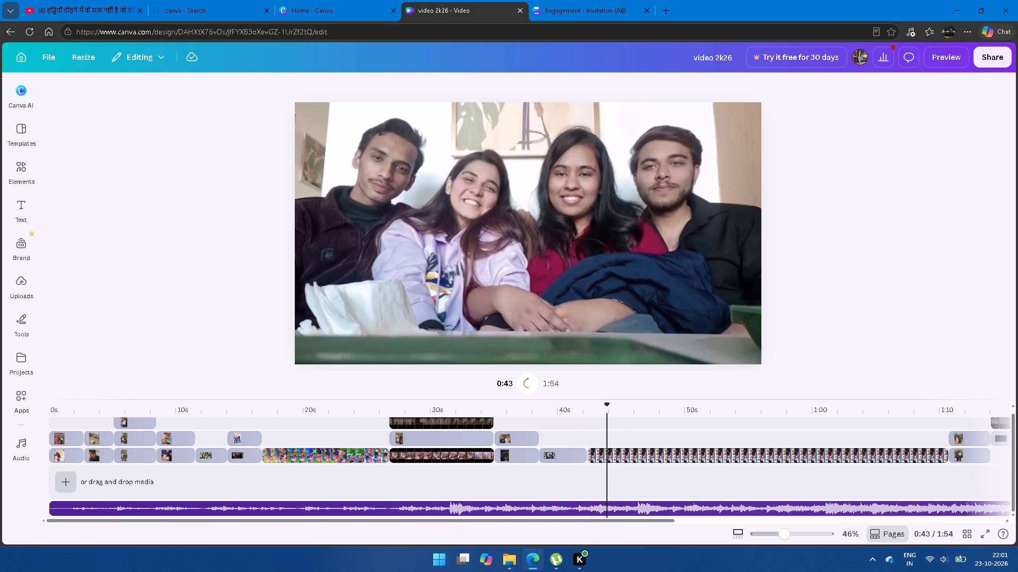
left_click(662, 409)
key("space")
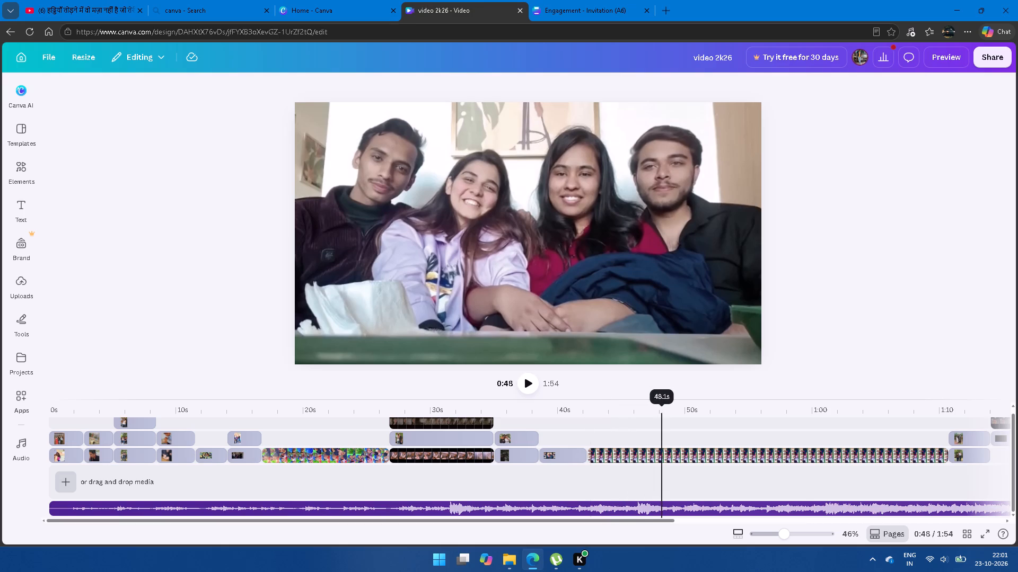
left_click(527, 392)
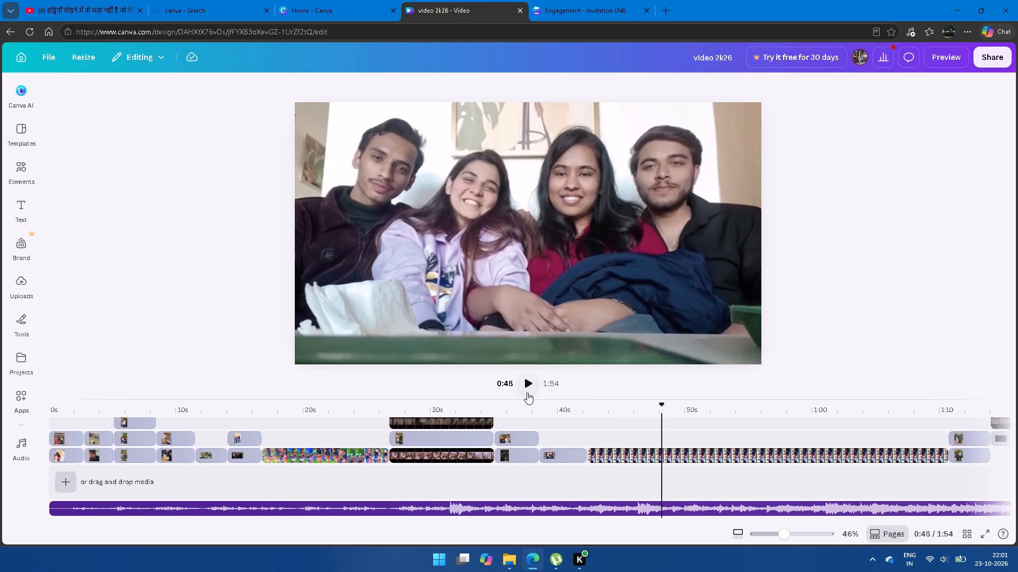
scroll(722, 453, "left", 5)
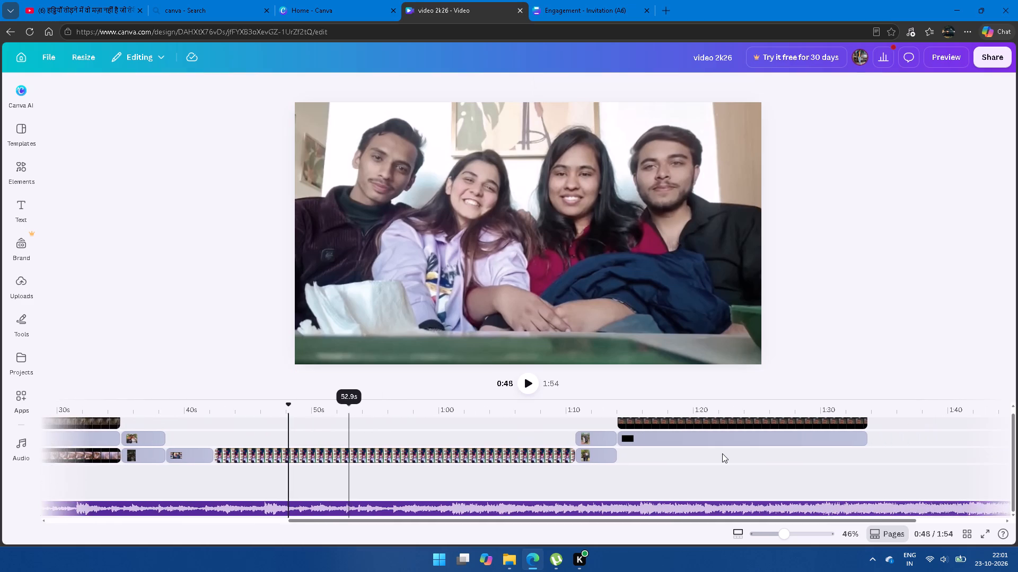
left_click(546, 407)
key("space")
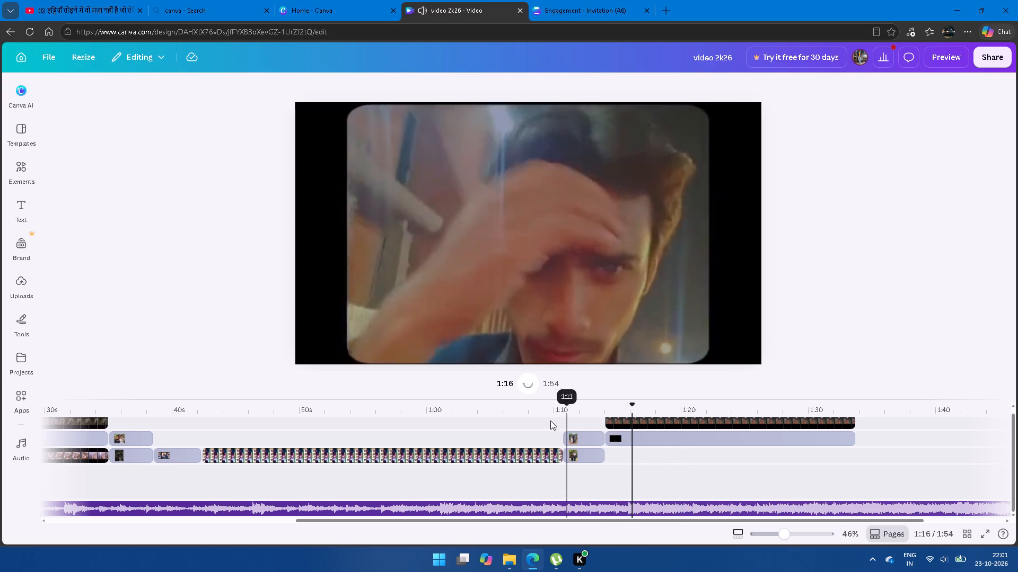
key("space")
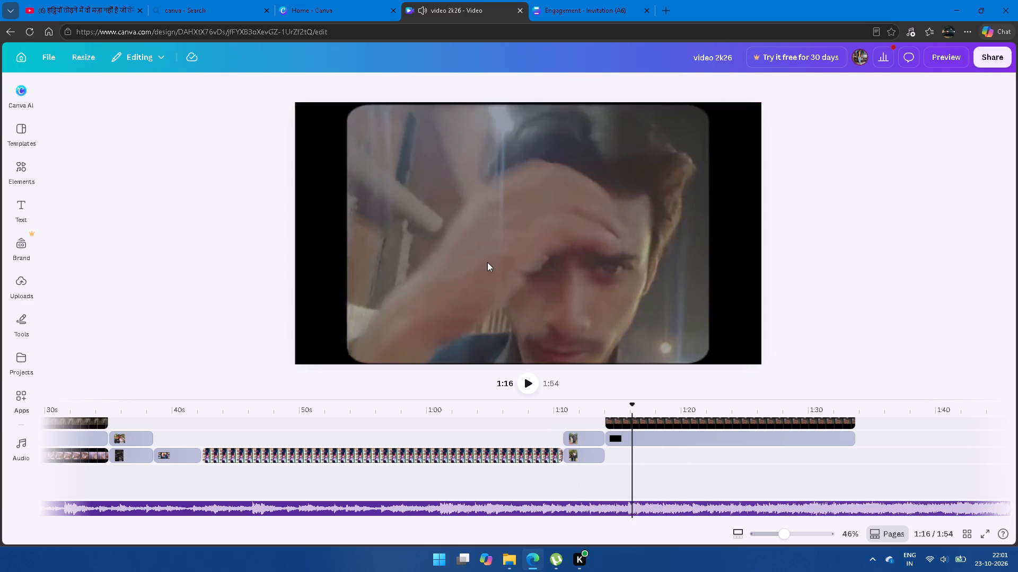
left_click(319, 8)
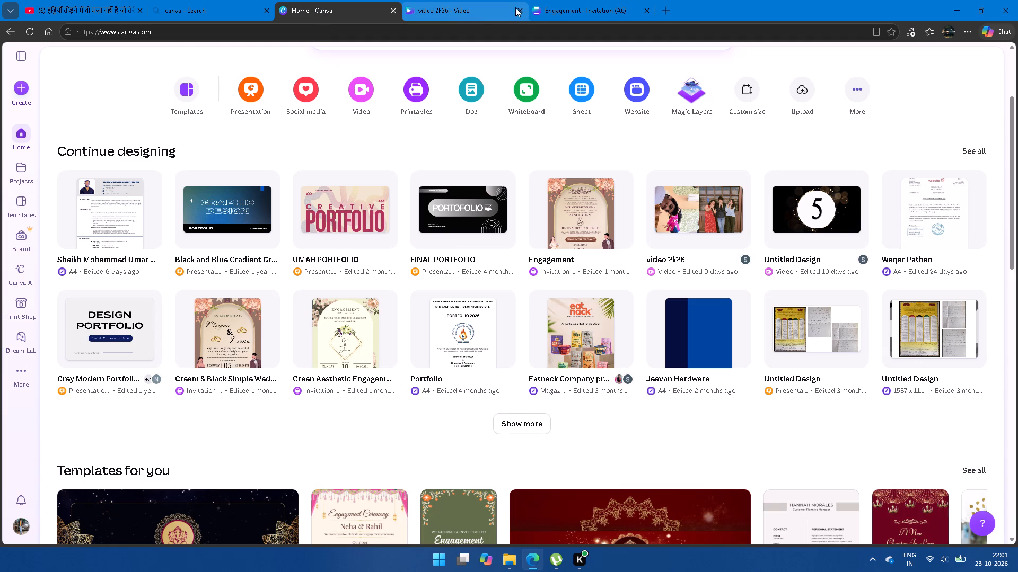
left_click(519, 7)
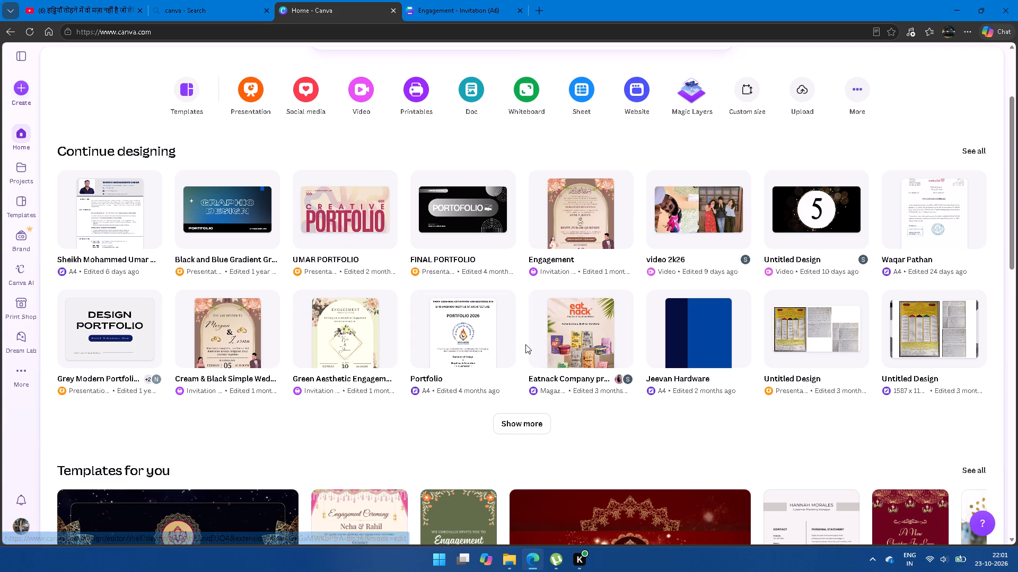
Open the Alfa Pharmaceuticals design from the Canva home page and play the dropper bottle video on page 5.
left_click(542, 428)
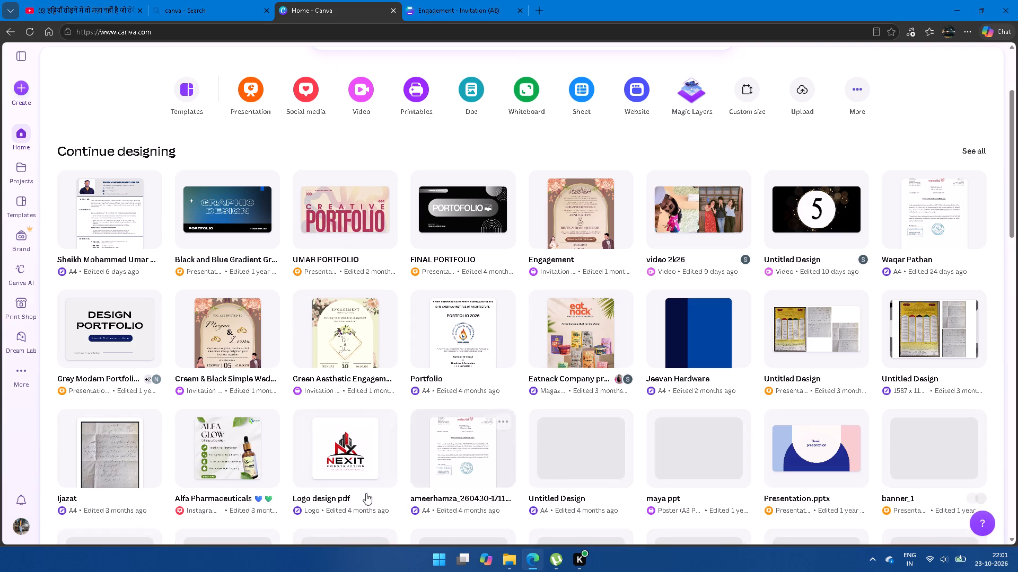
left_click(244, 470)
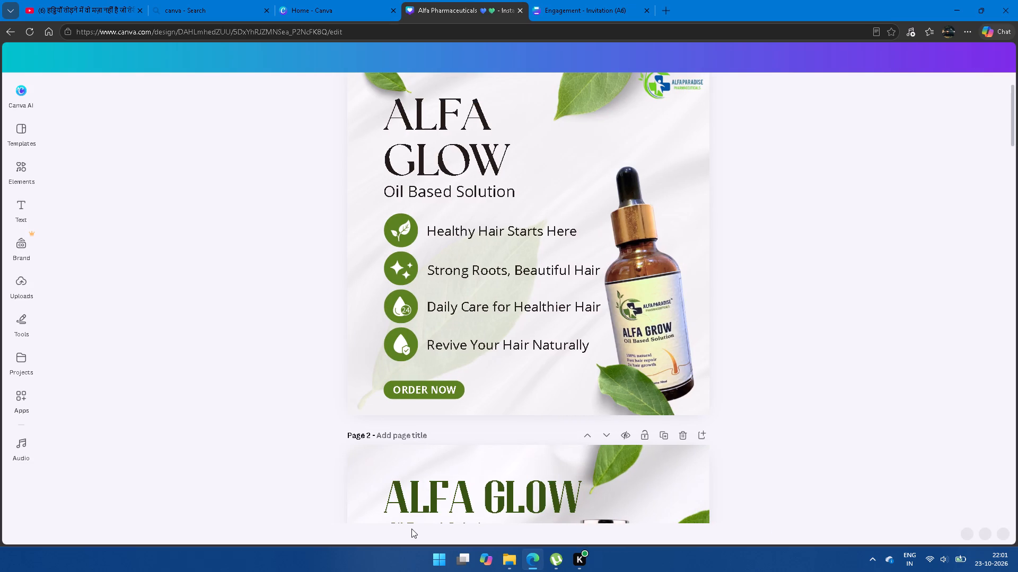
scroll(411, 529, "down", 5)
scroll(449, 360, "down", 8)
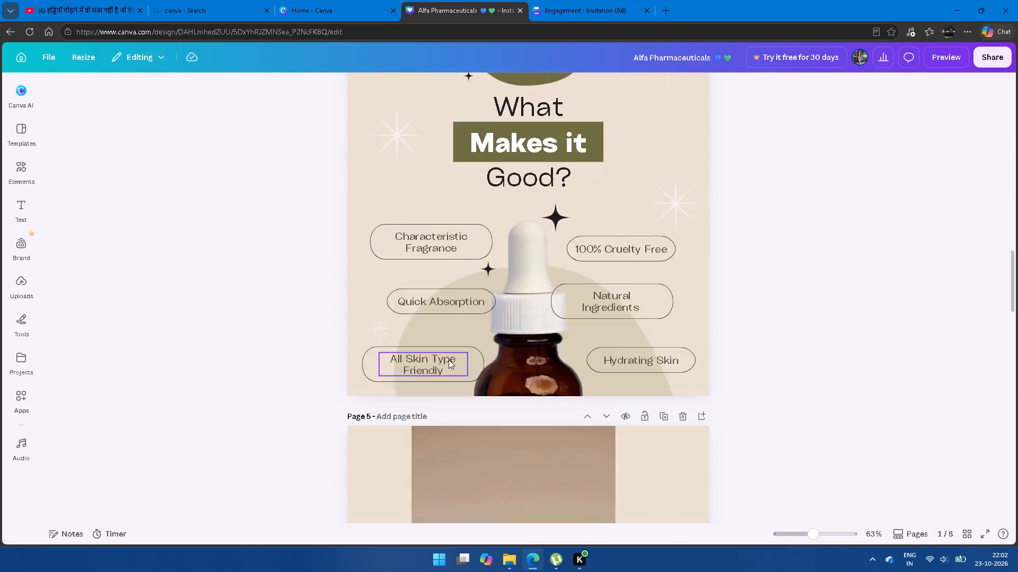
scroll(449, 360, "up", 4)
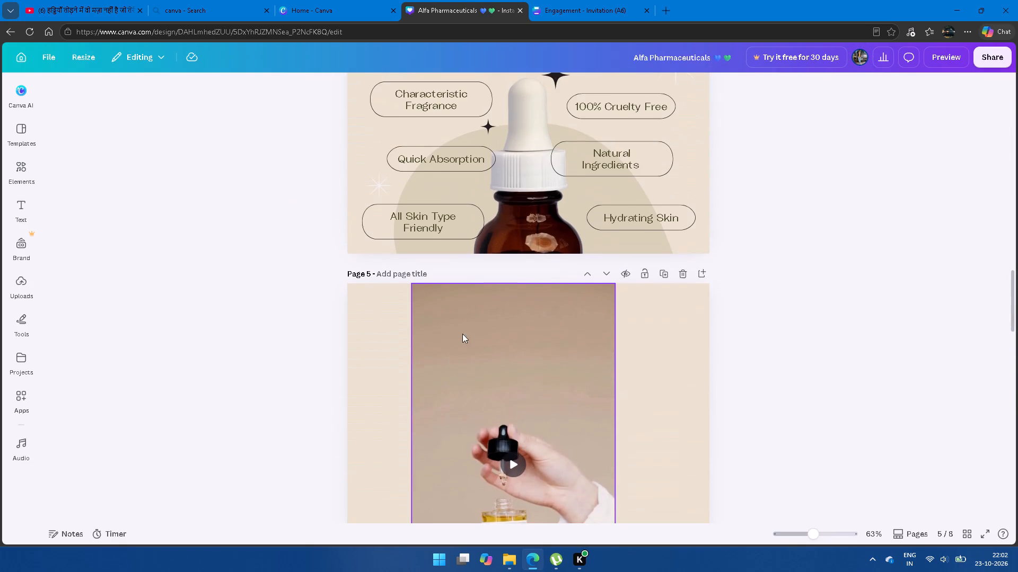
scroll(544, 433, "down", 2)
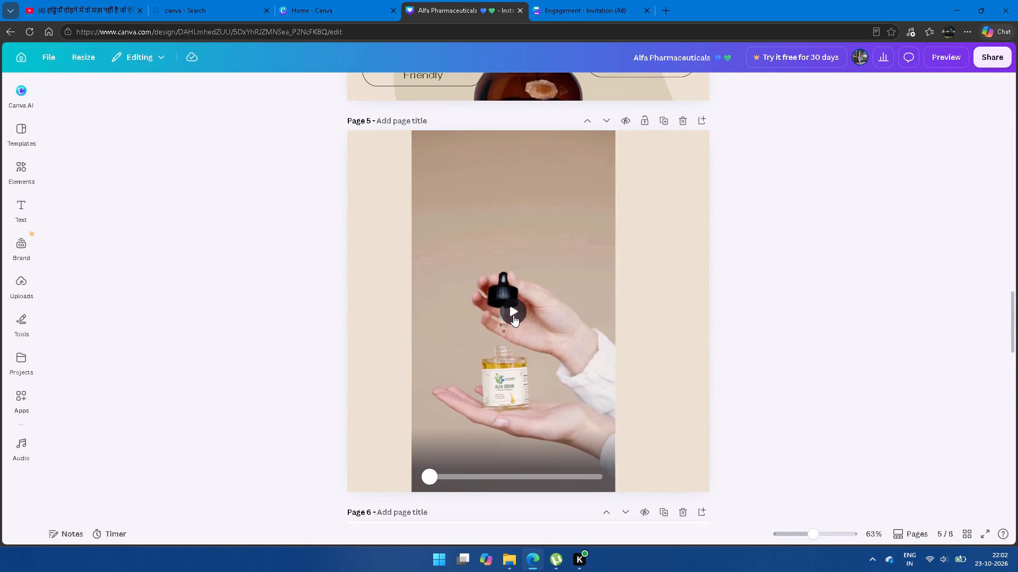
left_click(513, 315)
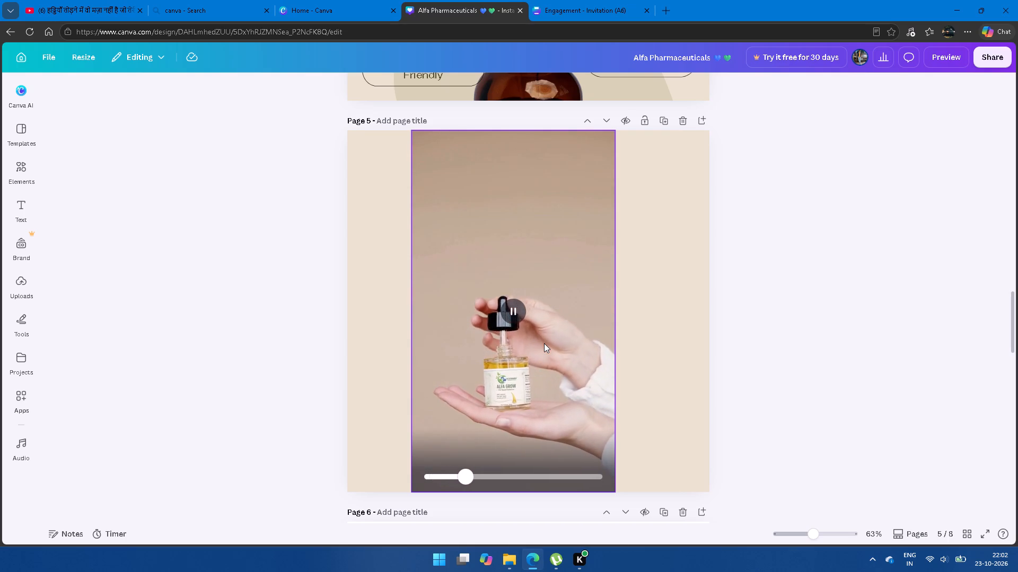
Look back and forth through pages 3 to 5 of the Alfa Pharmaceuticals design to review the product layouts.
scroll(544, 343, "up", 4)
scroll(544, 343, "down", 1)
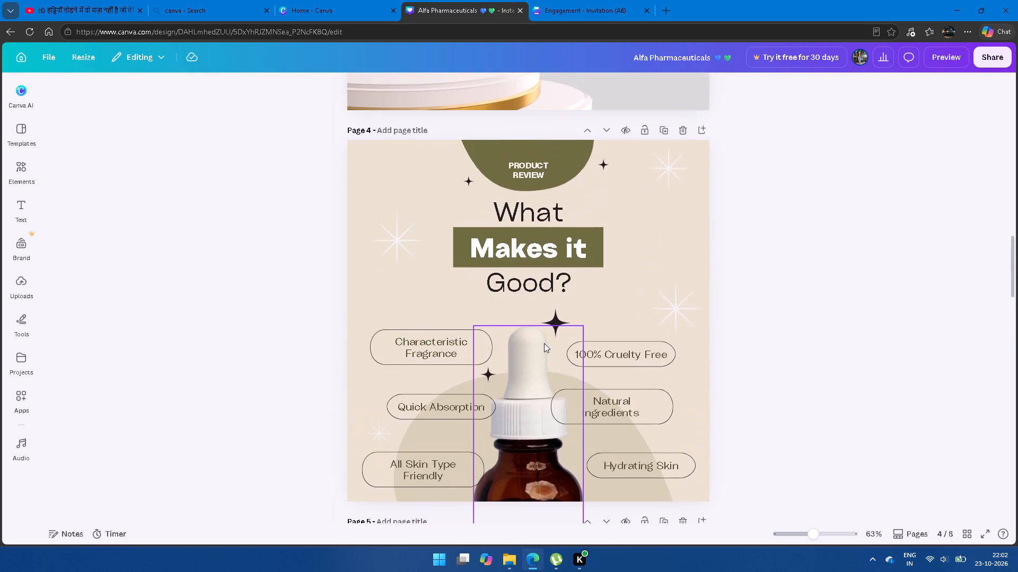
scroll(544, 343, "down", 1)
scroll(544, 343, "up", 7)
scroll(544, 343, "down", 1)
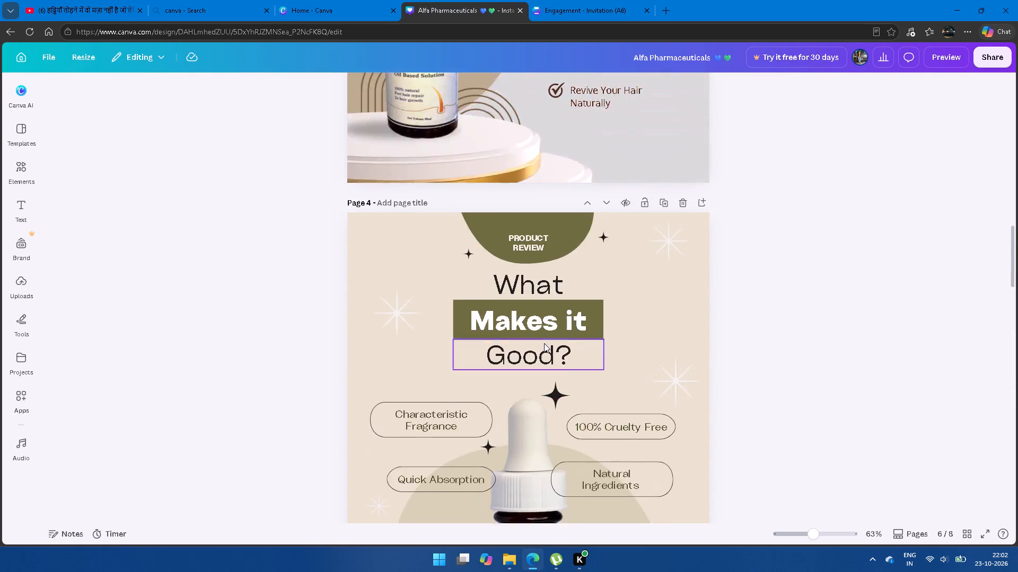
scroll(544, 343, "down", 1)
scroll(544, 343, "up", 1)
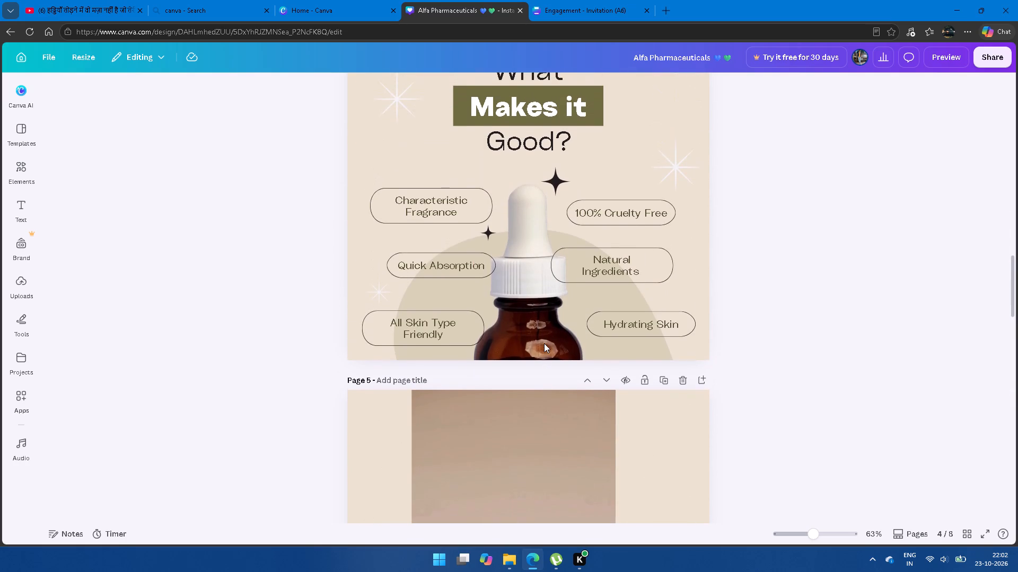
scroll(544, 343, "up", 2)
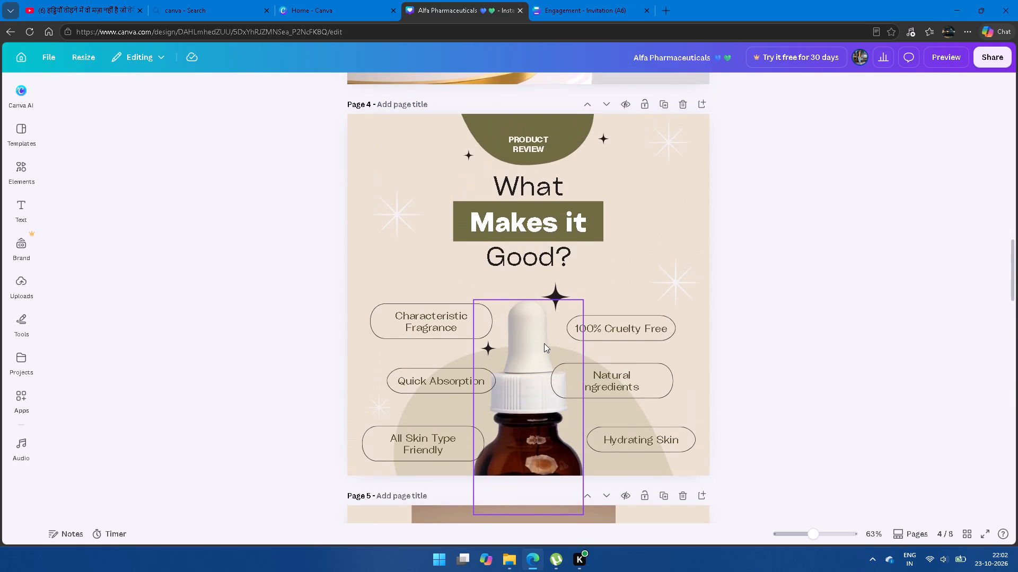
scroll(544, 343, "up", 1)
scroll(556, 351, "down", 3)
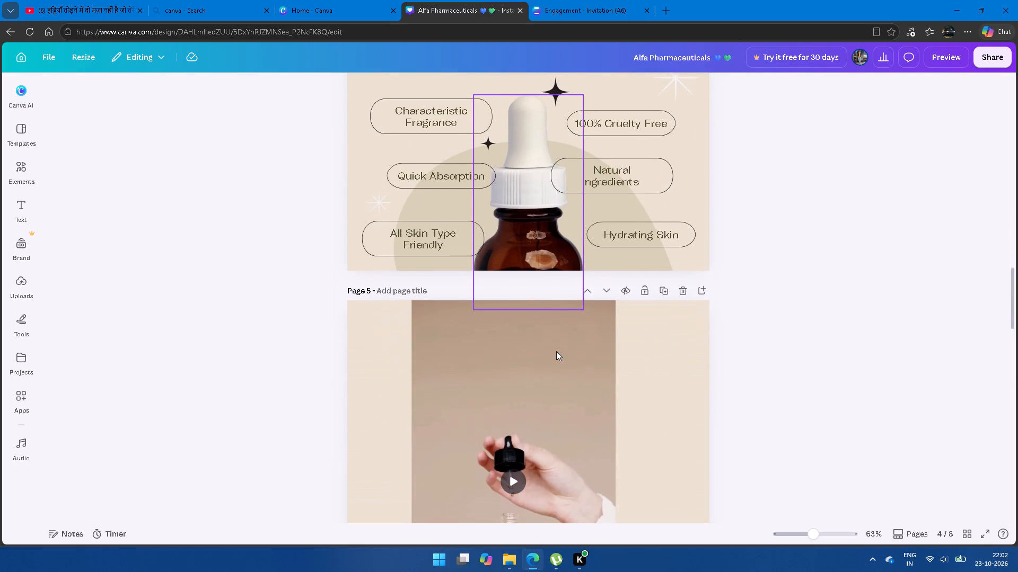
scroll(556, 351, "up", 1)
scroll(556, 351, "down", 1)
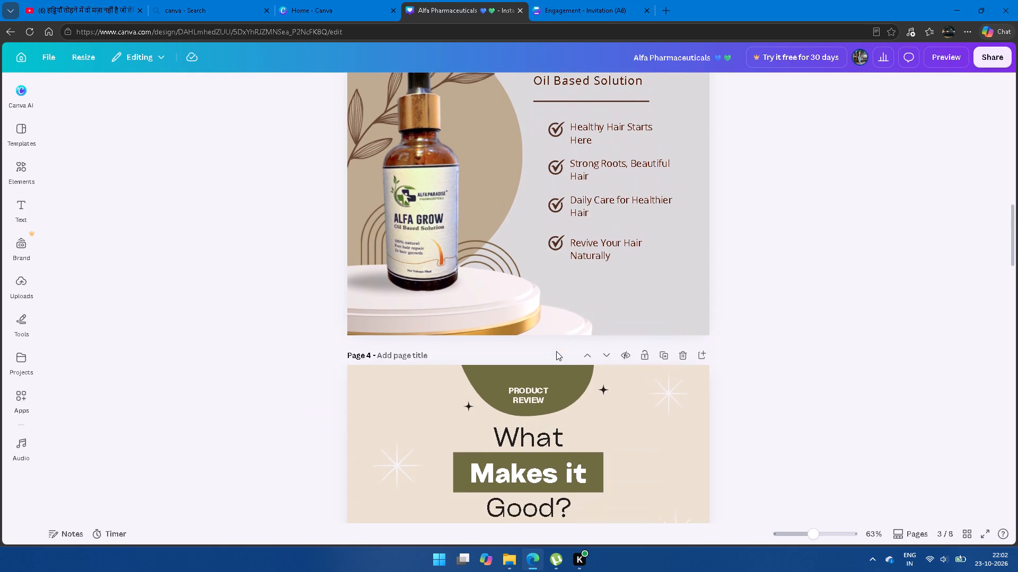
Delete the Alfa Grow bottle image from the podium on page 3.
scroll(556, 351, "up", 1)
left_click(405, 331)
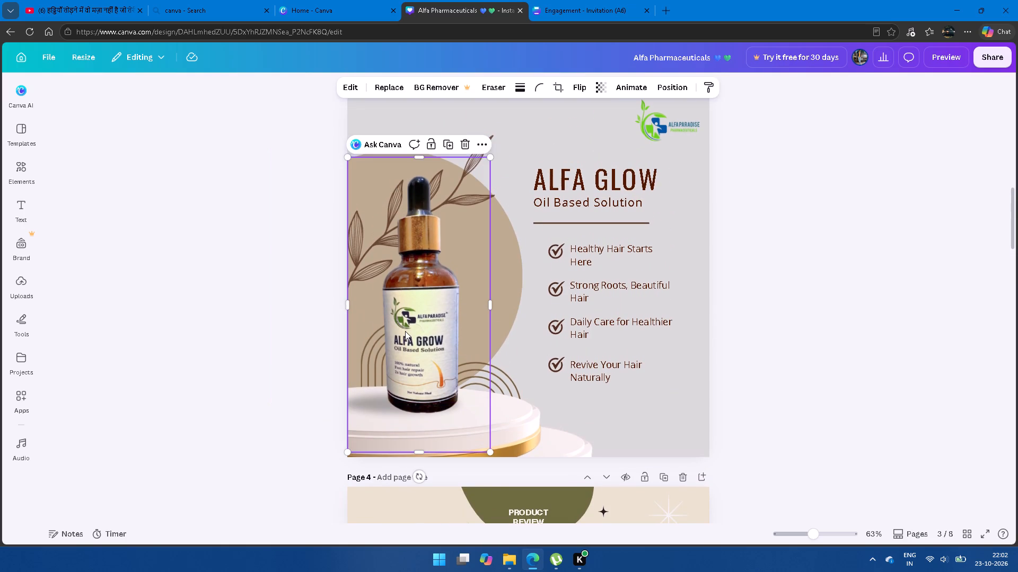
key("Delete")
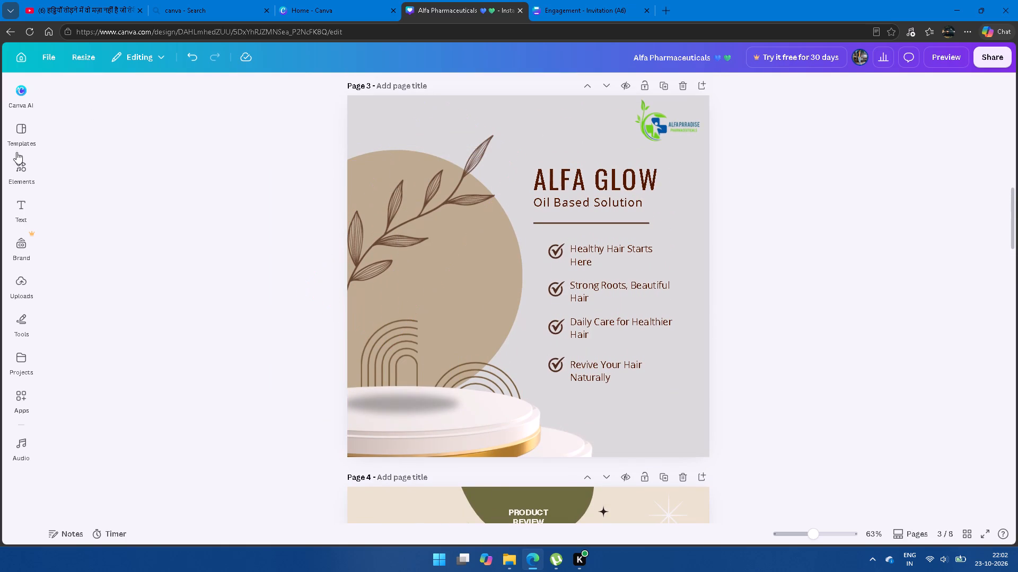
Search the elements for "serum bottle", add the amber bottle photo with white dropper and blank label, and stand it on page 3's podium.
left_click(28, 176)
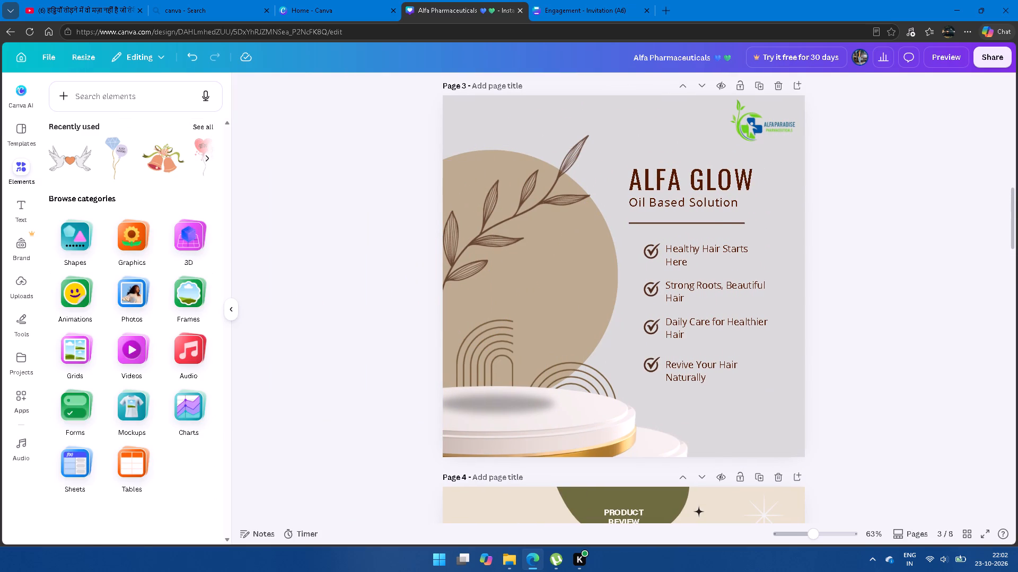
left_click(114, 97)
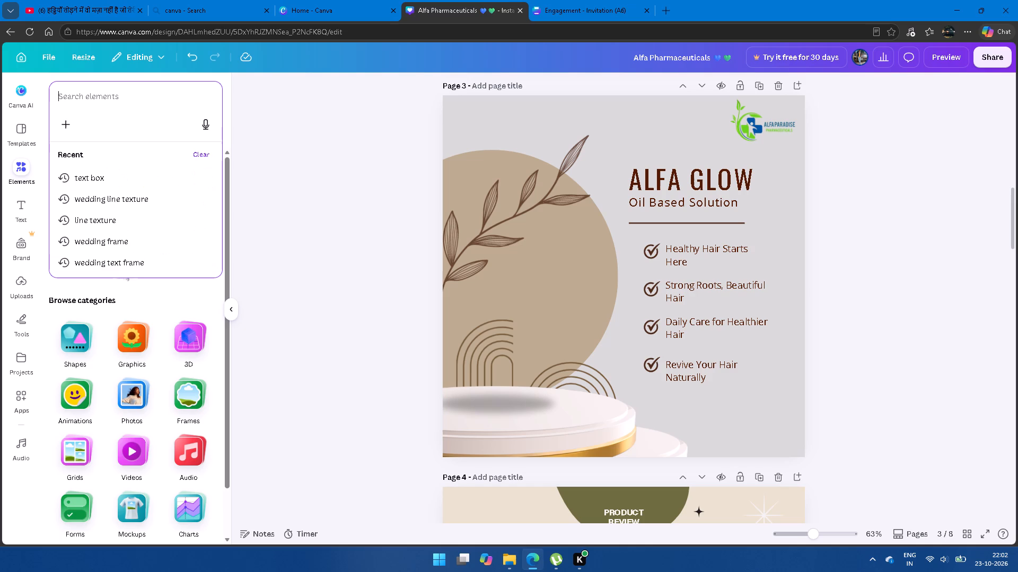
type("serum")
key("space")
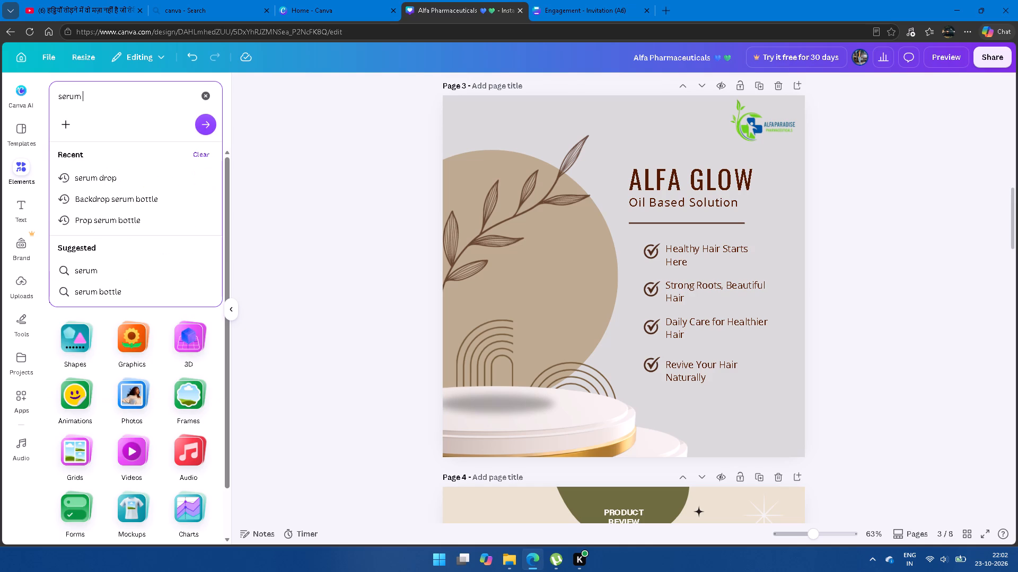
type("bottle")
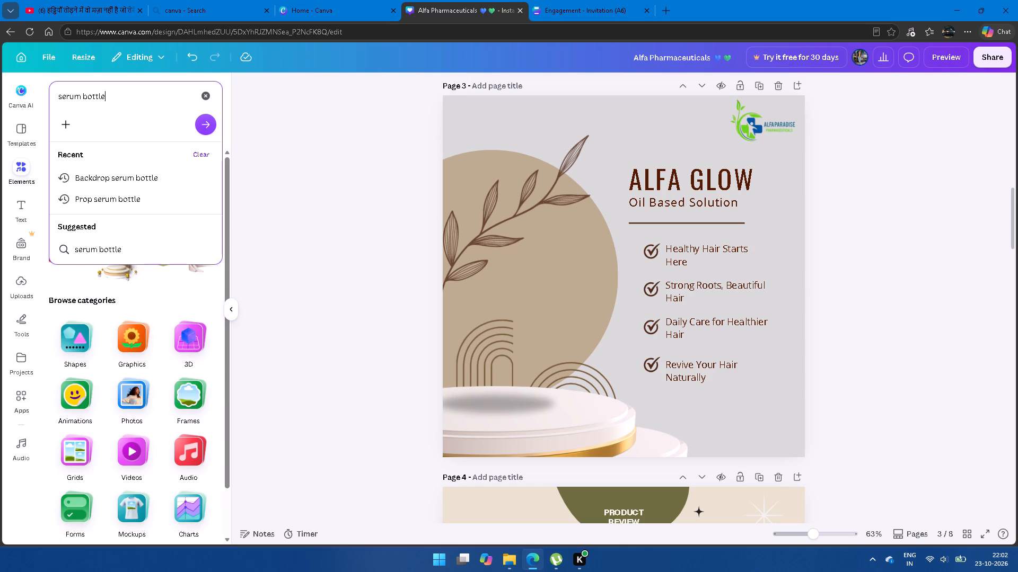
key("space")
key("Return")
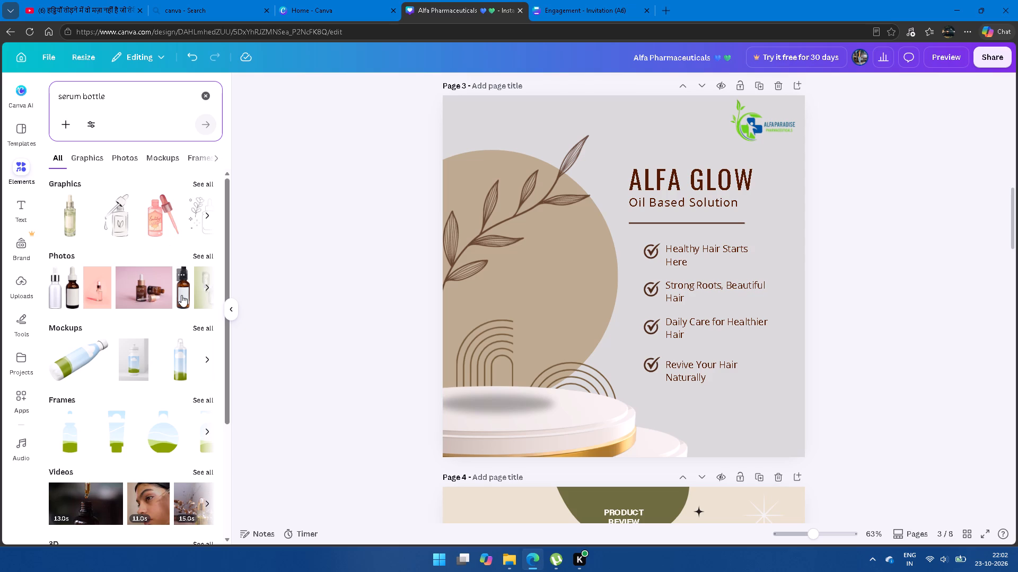
left_click(68, 297)
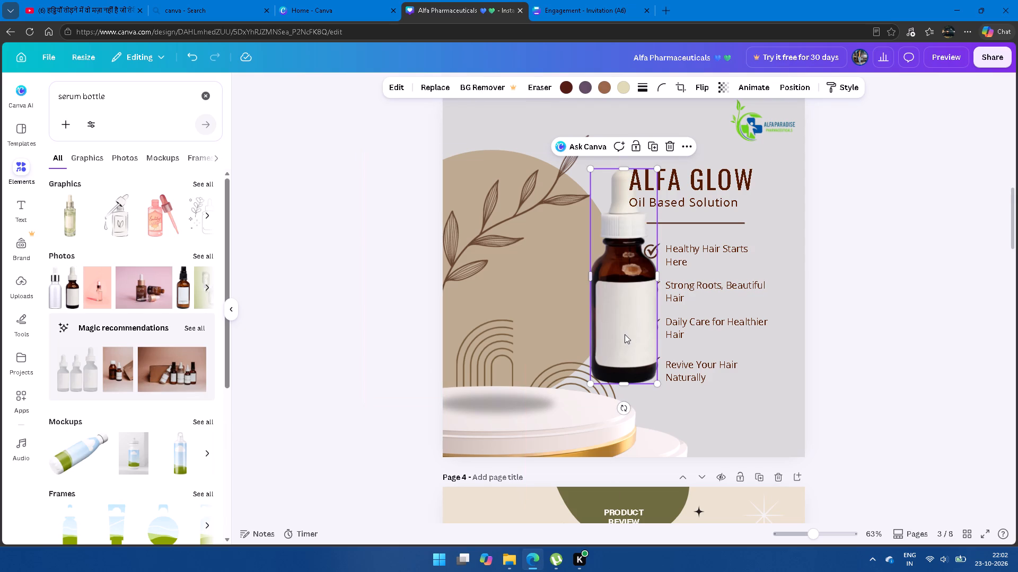
left_click_drag(625, 334, 507, 362)
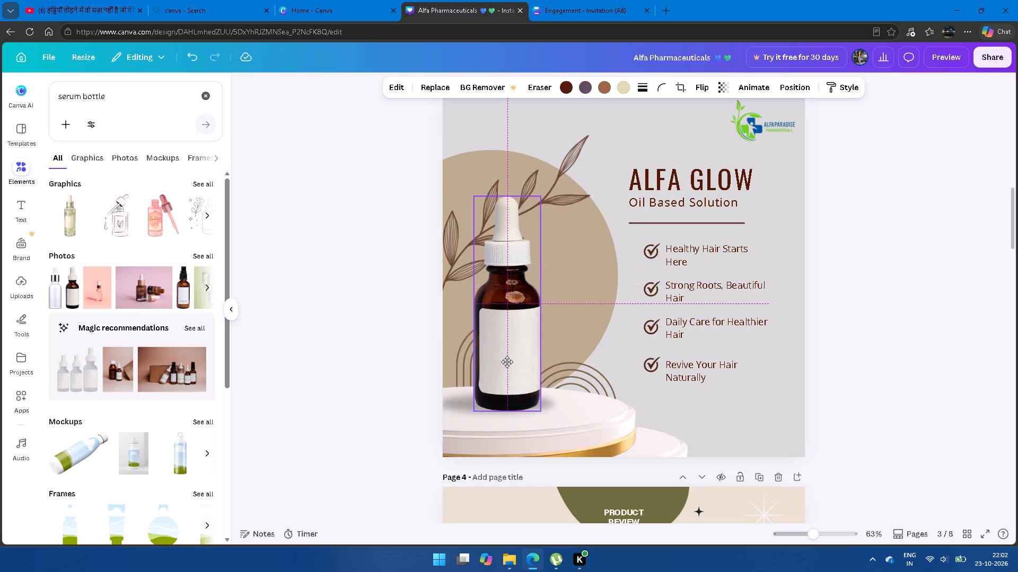
left_click_drag(507, 362, 503, 358)
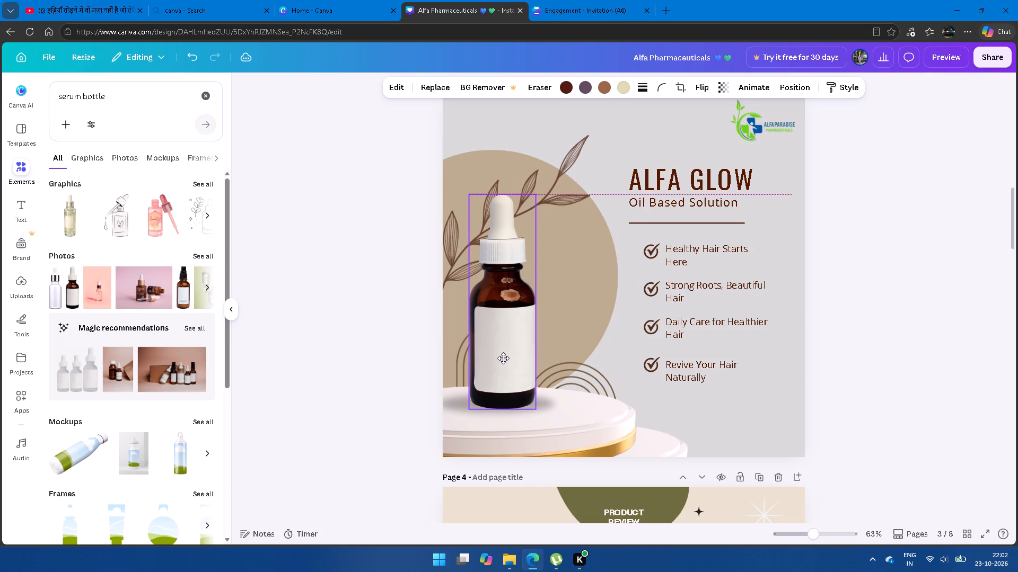
left_click_drag(503, 358, 503, 359)
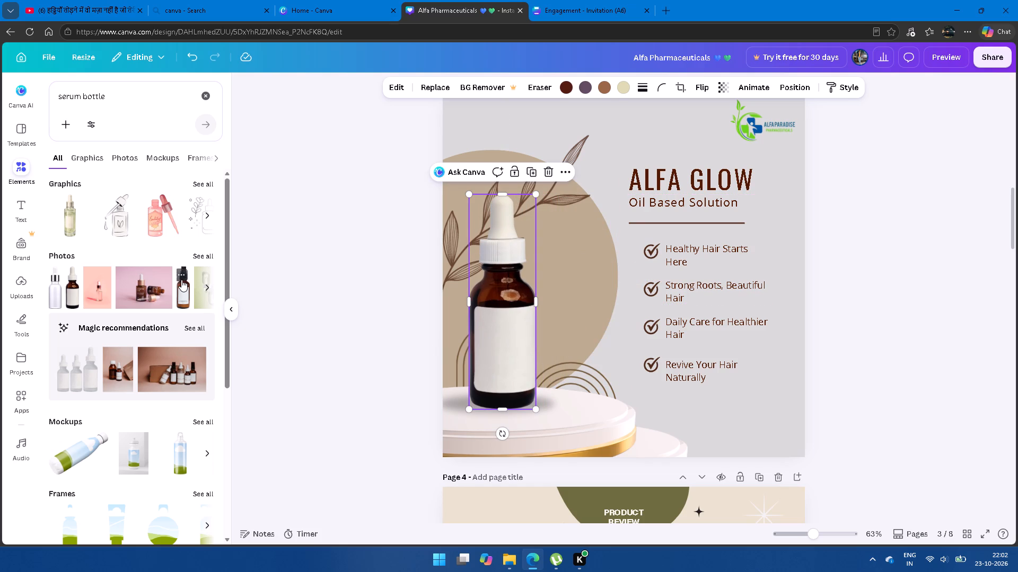
Add the photo of a pipette dripping golden oil to page 3 and crop both its sides to a narrower frame around the drop.
scroll(181, 280, "left", 3)
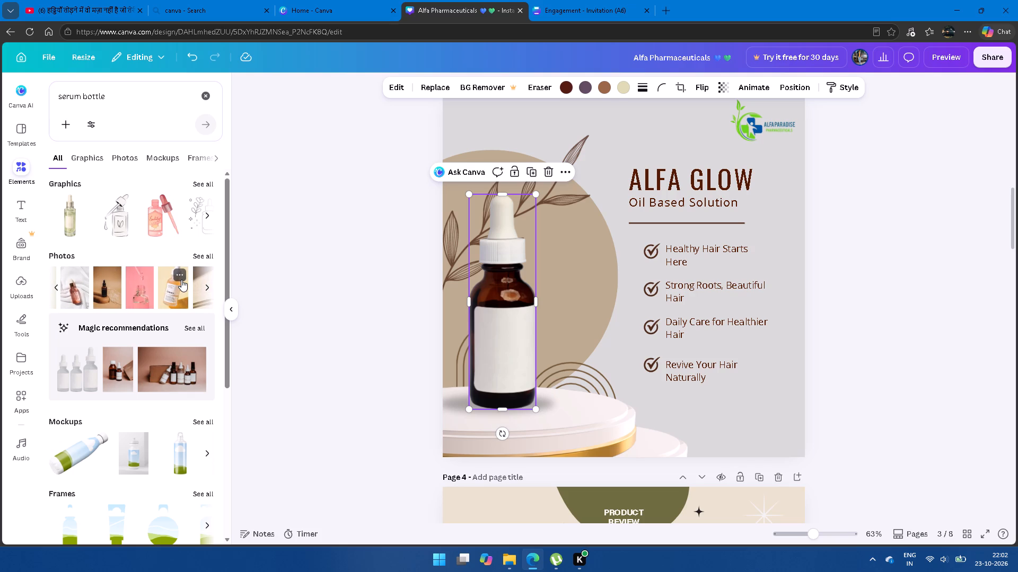
scroll(181, 280, "left", 2)
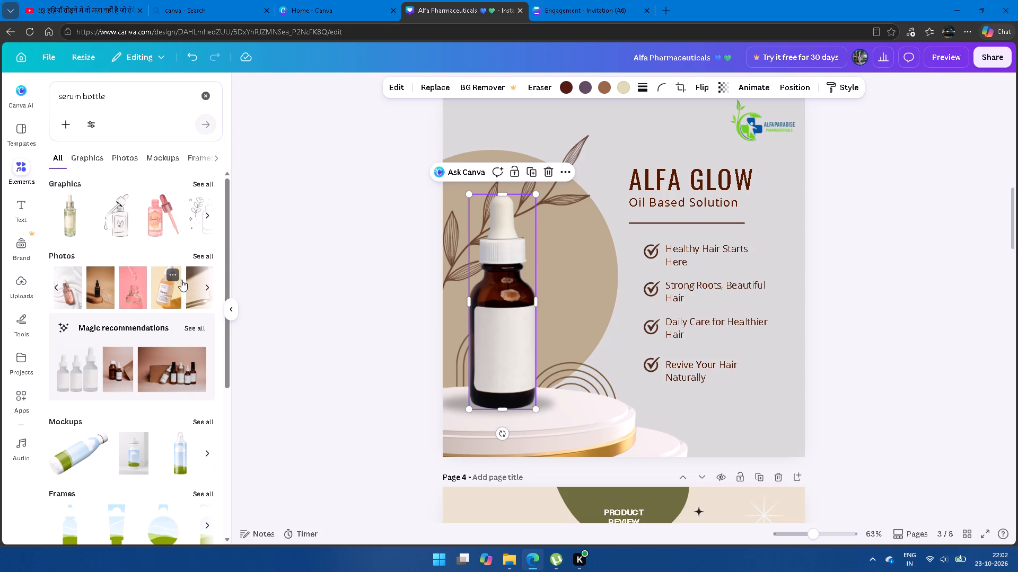
scroll(181, 280, "left", 2)
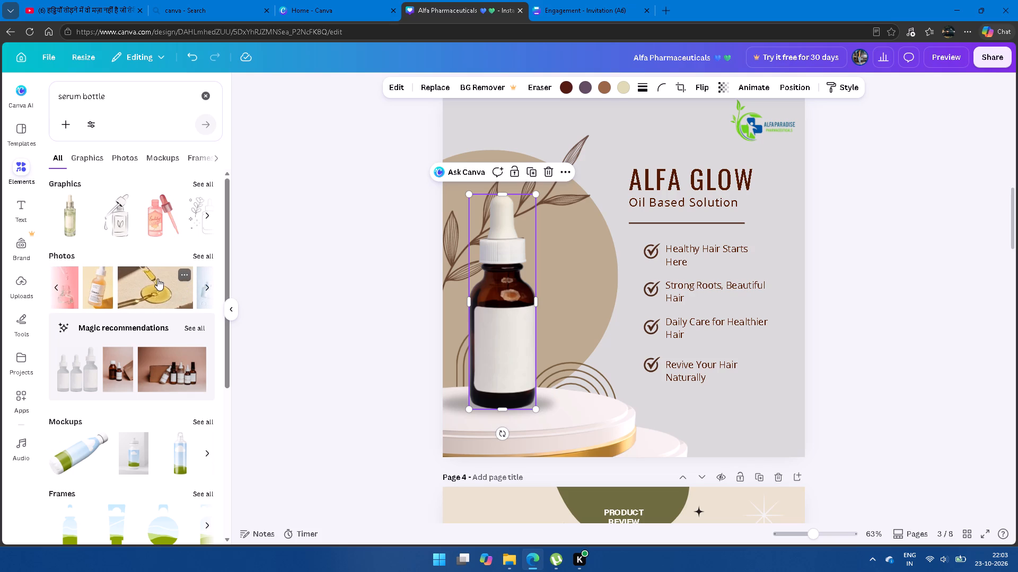
left_click(152, 282)
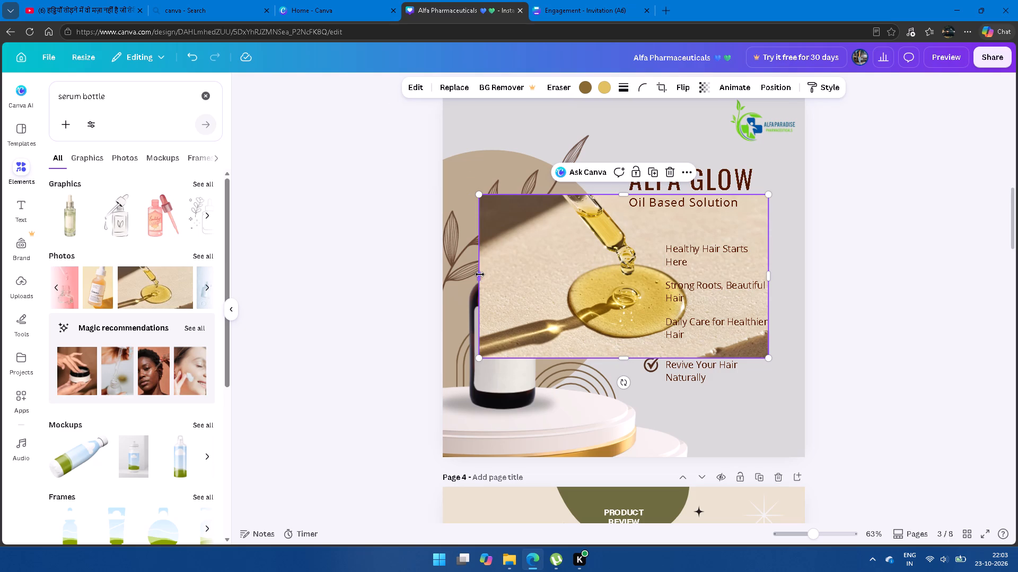
left_click_drag(480, 274, 555, 271)
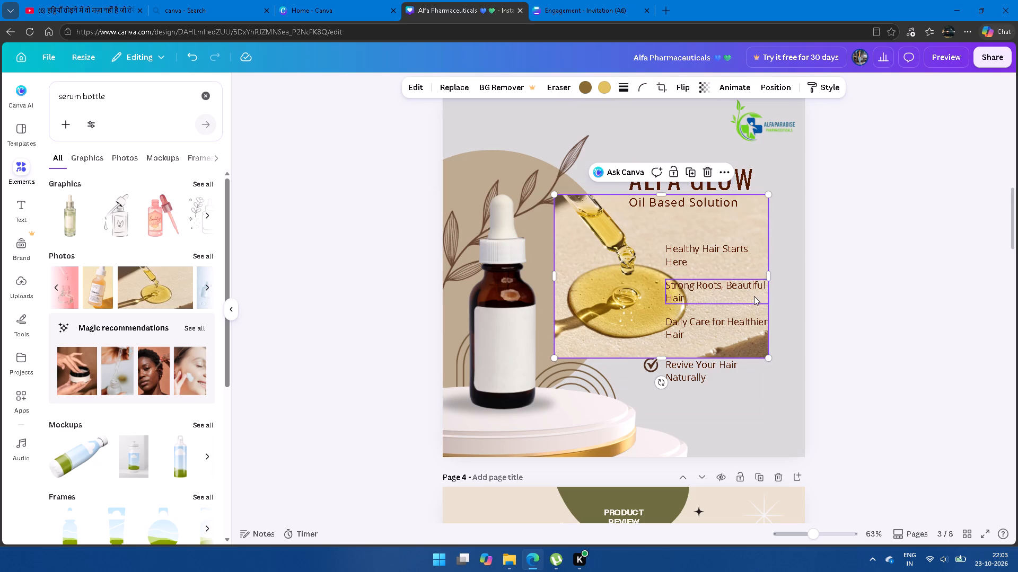
left_click_drag(769, 275, 681, 286)
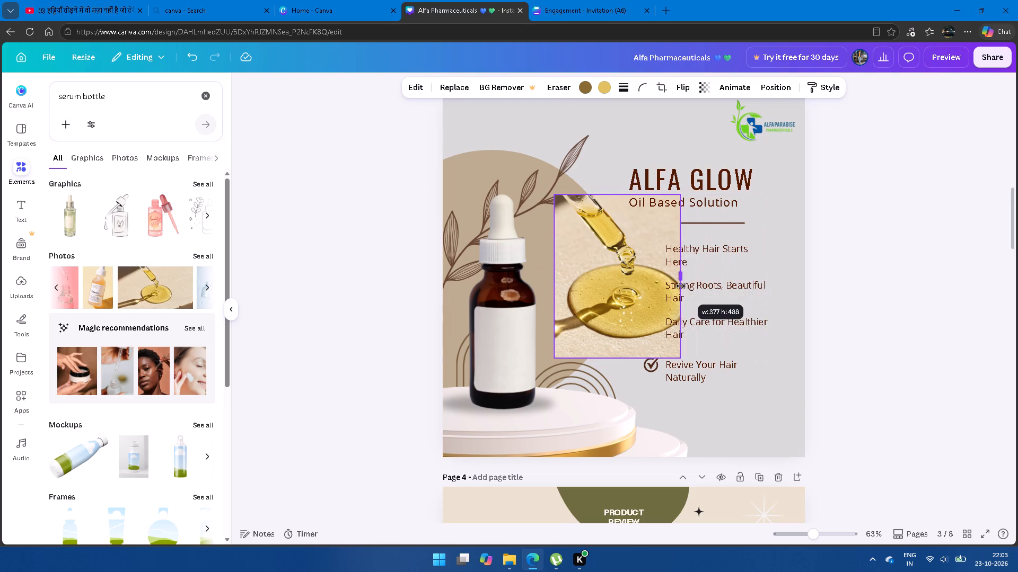
left_click_drag(681, 286, 698, 289)
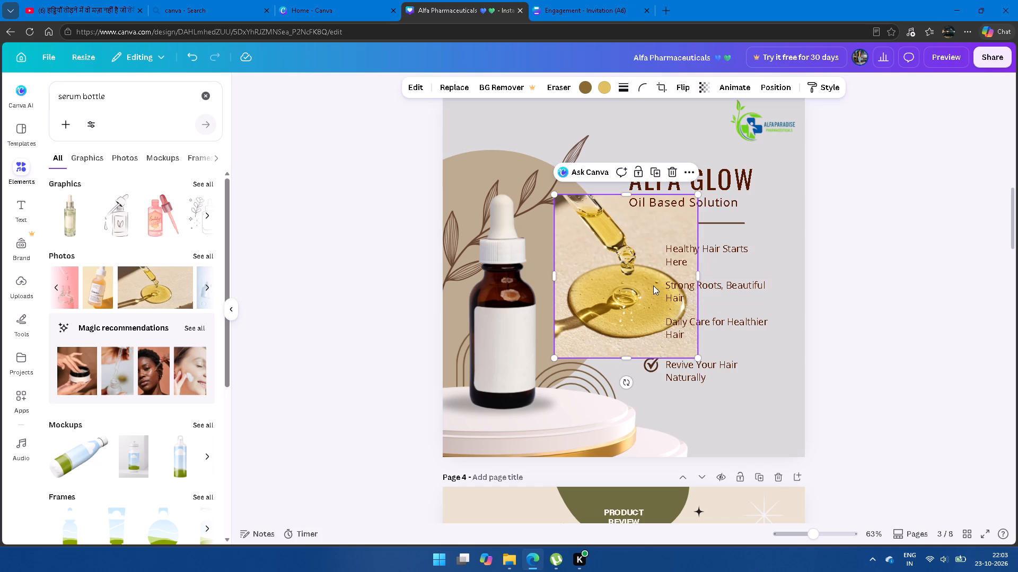
Enlarge the oil-drop photo on page 3 and position it over the text side, reaching past the page's outer edge.
key("space")
left_click_drag(696, 360, 849, 463)
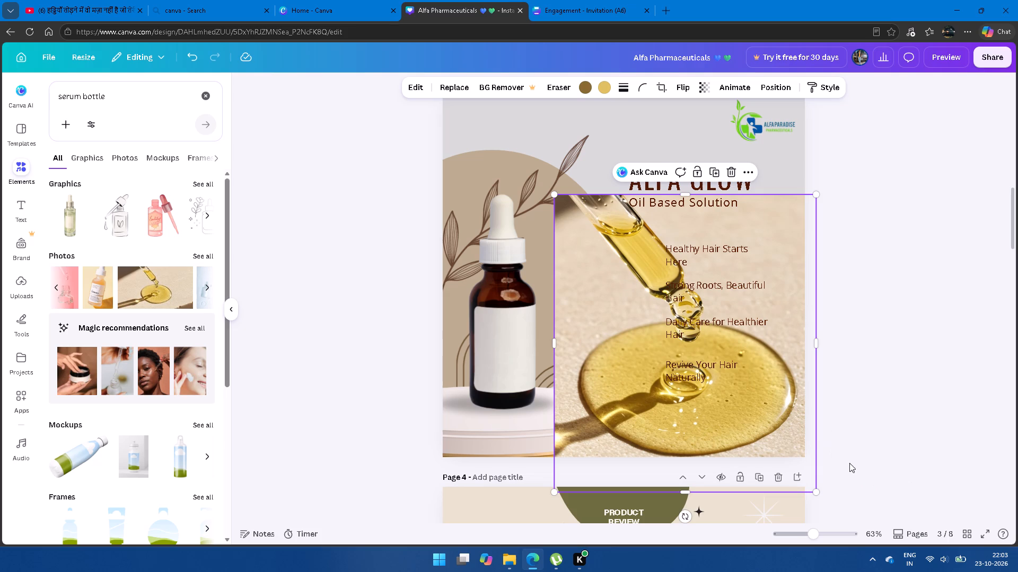
left_click_drag(752, 399, 724, 323)
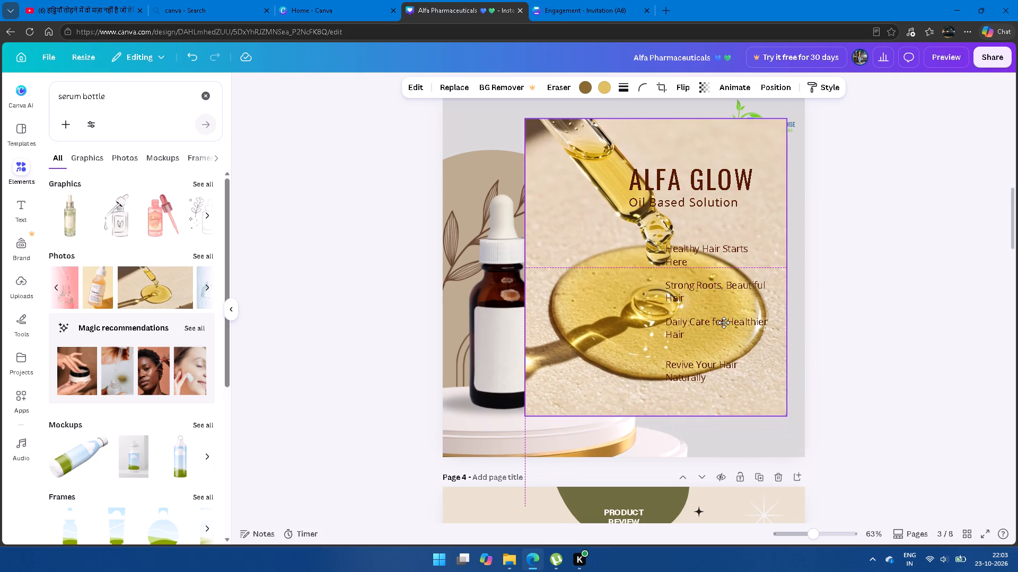
left_click_drag(724, 323, 746, 356)
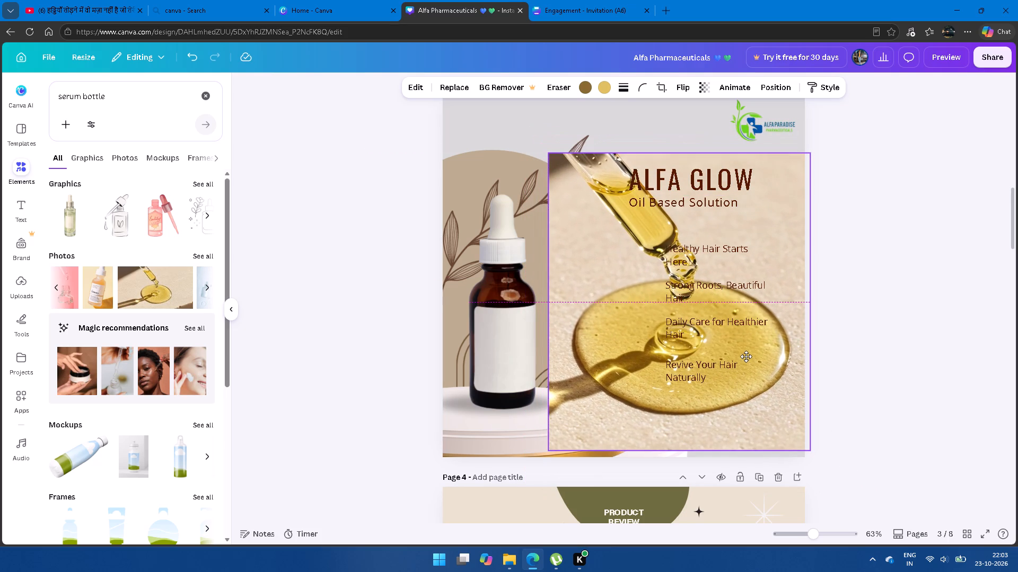
left_click_drag(746, 356, 698, 312)
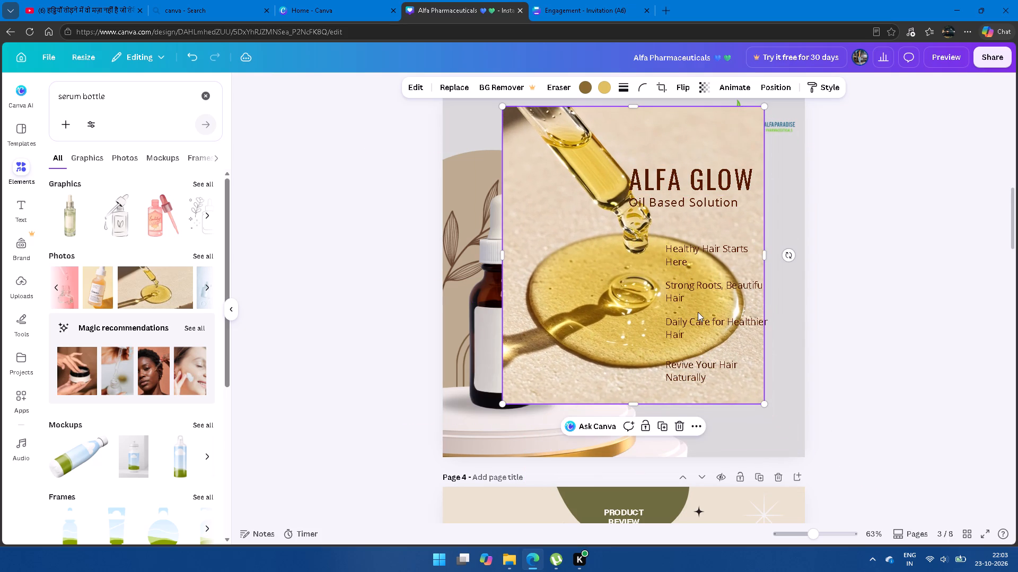
left_click_drag(763, 407, 801, 445)
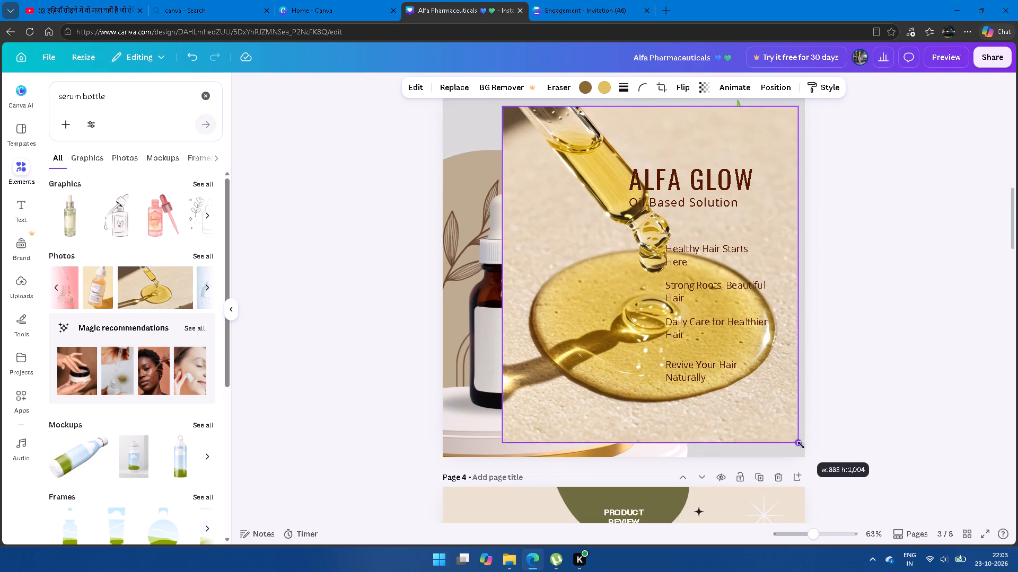
left_click_drag(801, 445, 821, 476)
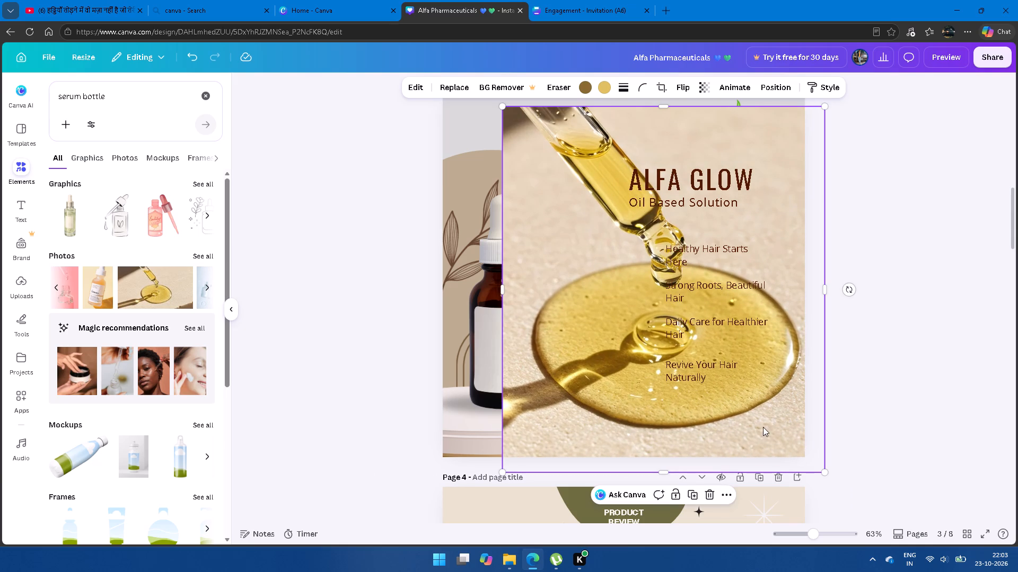
left_click_drag(763, 427, 753, 418)
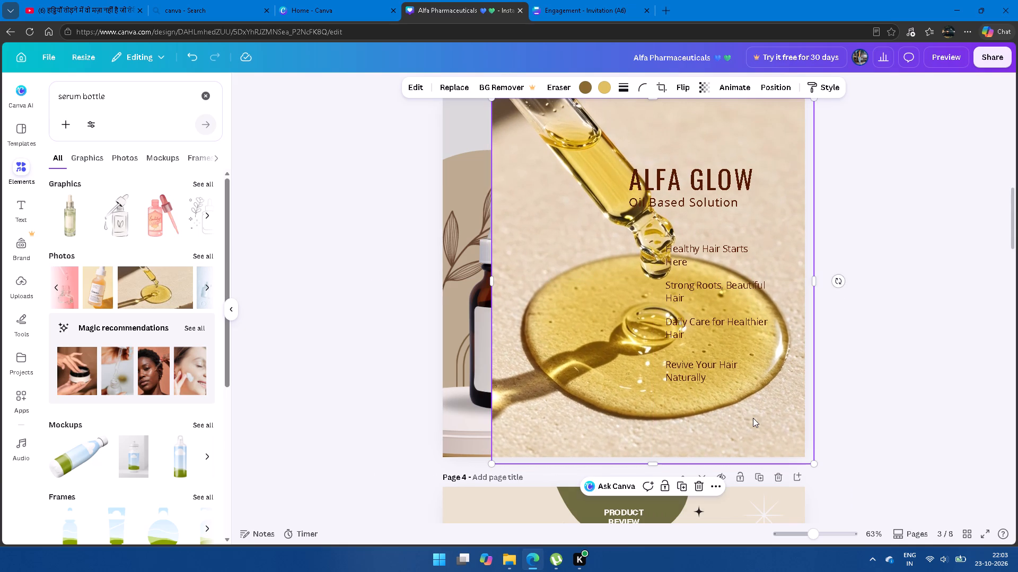
Send the oil-drop photo backward, layer by layer, behind the logo, text, check marks, bottle, circle and podium on page 3.
right_click(618, 139)
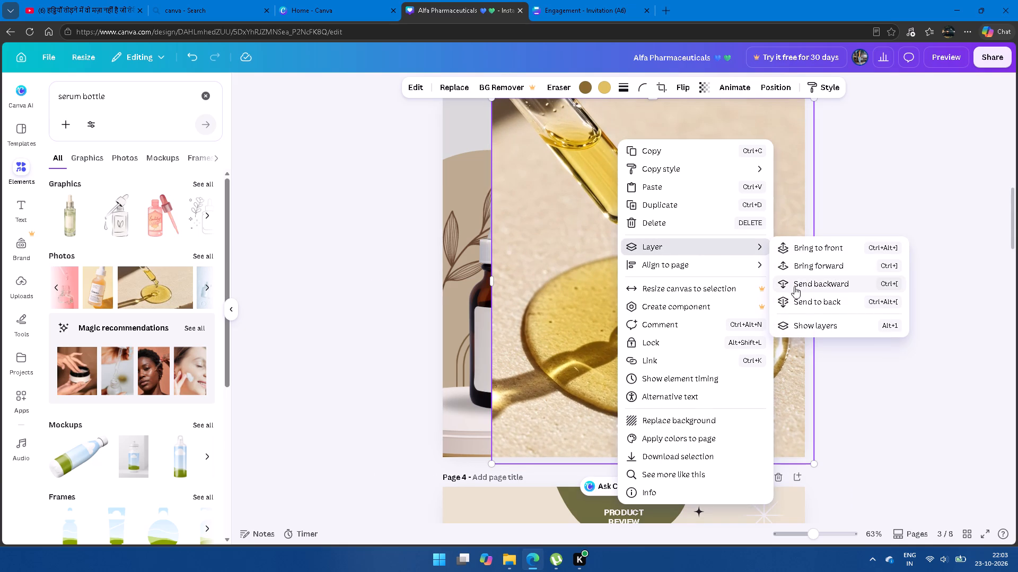
left_click(798, 284)
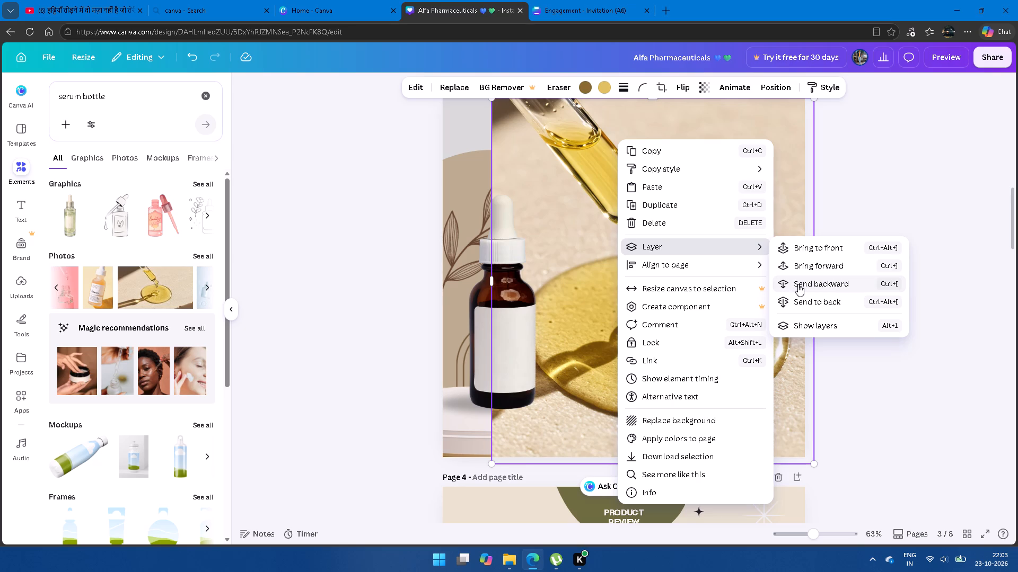
left_click(798, 284)
left_click(798, 284)
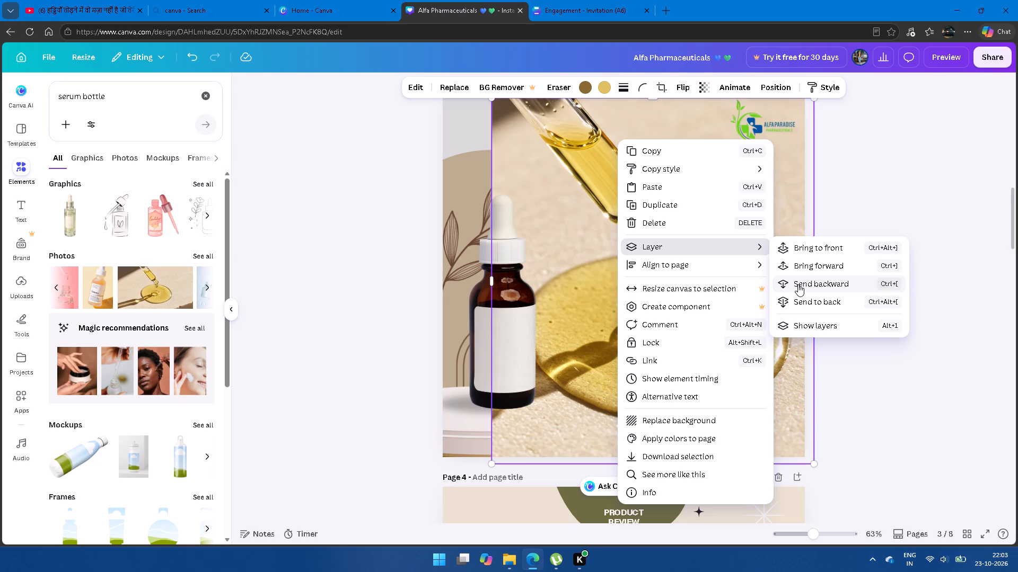
left_click(798, 284)
triple_click(798, 284)
triple_click(798, 284)
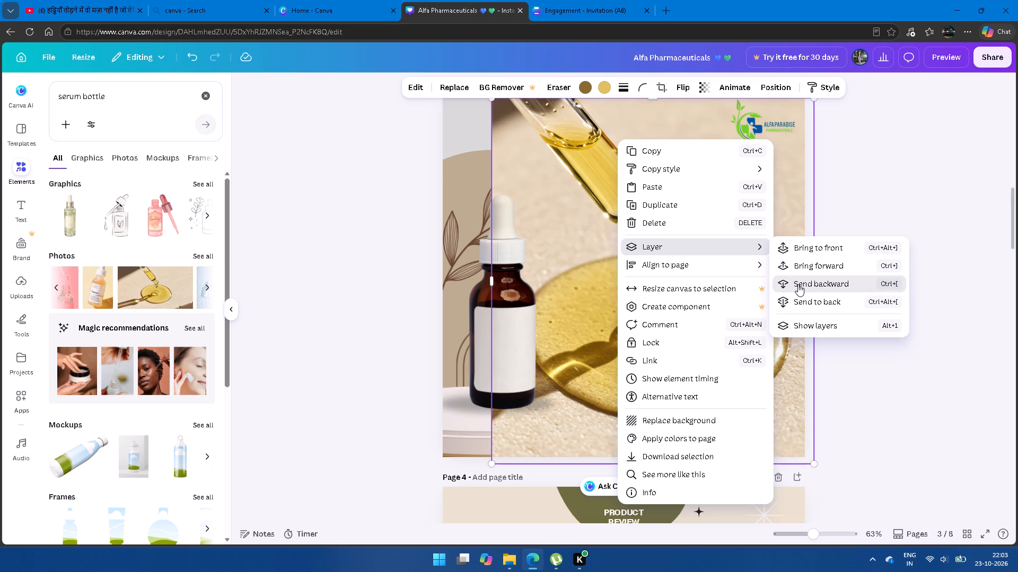
left_click(798, 284)
triple_click(798, 284)
triple_click(798, 284)
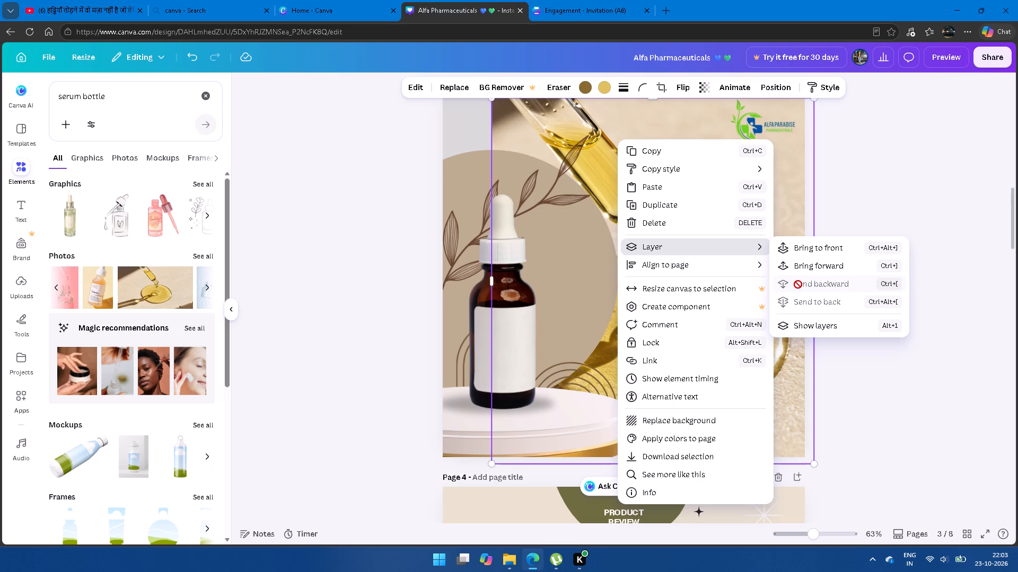
triple_click(798, 284)
triple_click(798, 284)
triple_click(798, 284)
left_click(884, 194)
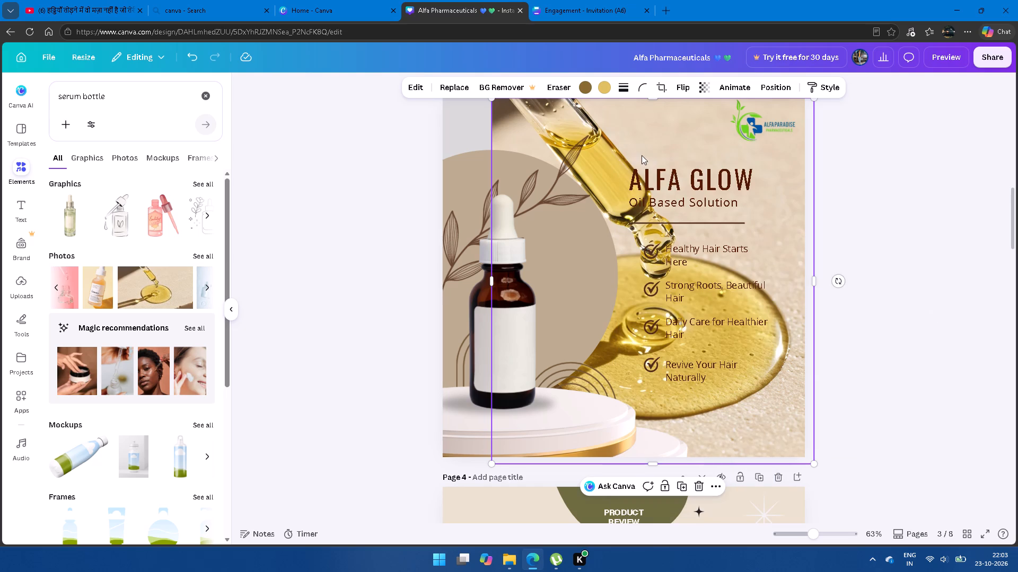
Set the oil-drop photo's transparency to 24.
left_click(704, 90)
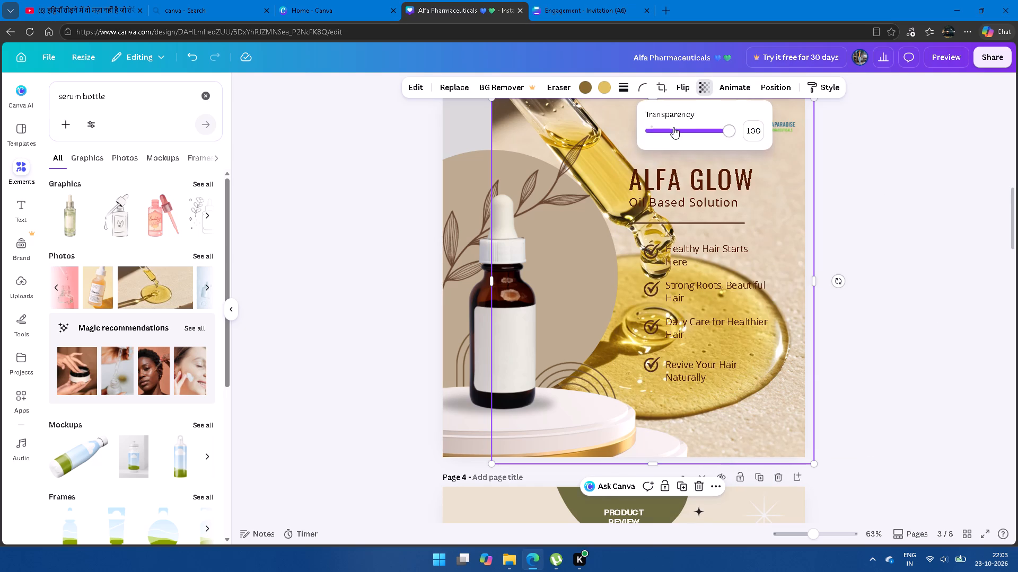
left_click(673, 127)
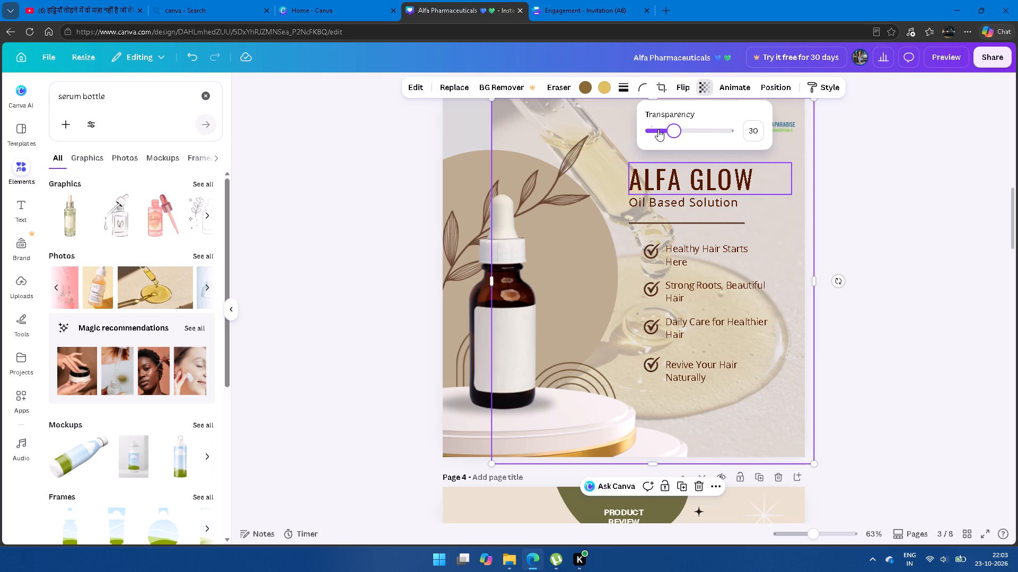
left_click(658, 129)
left_click(669, 133)
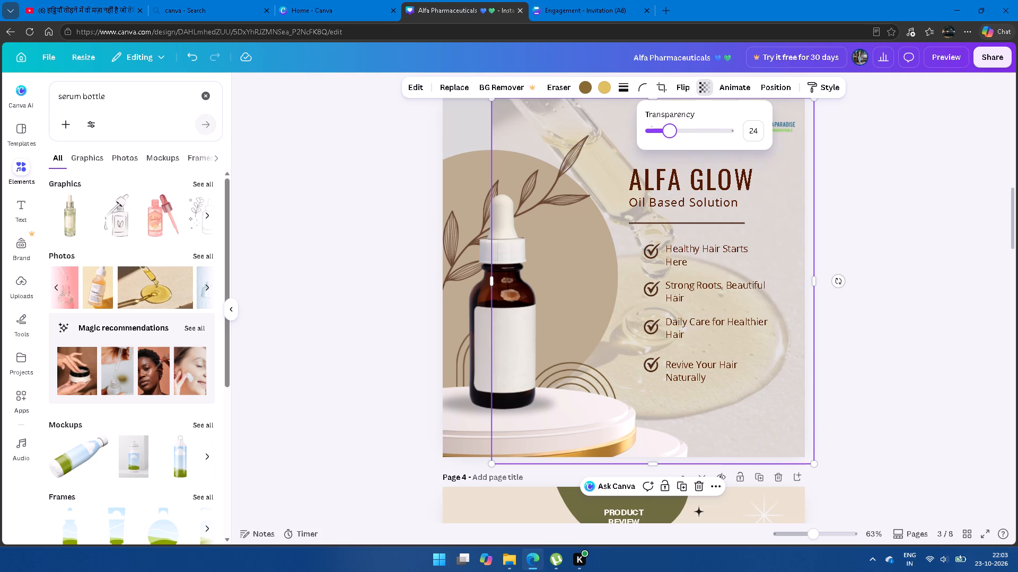
left_click(946, 262)
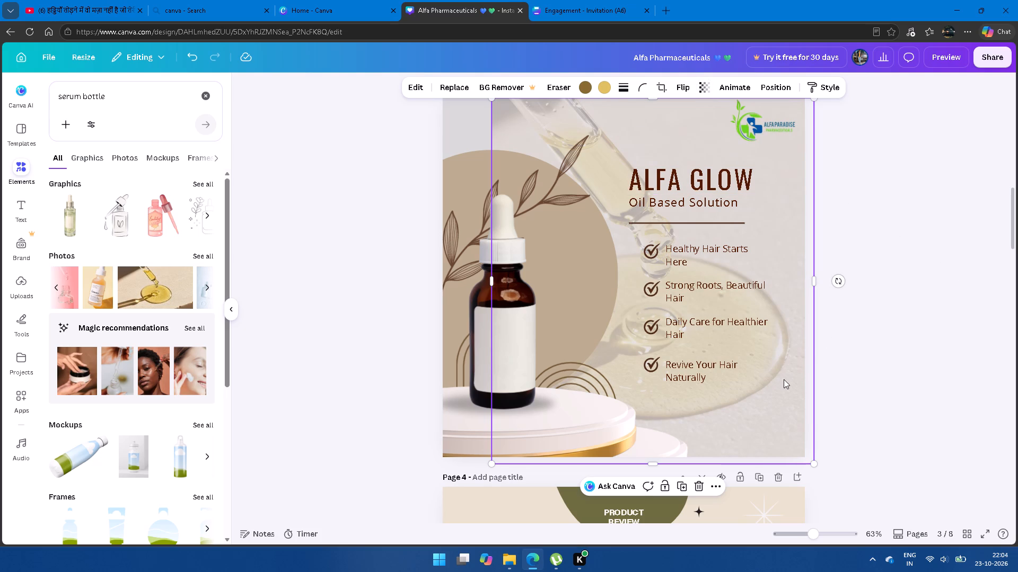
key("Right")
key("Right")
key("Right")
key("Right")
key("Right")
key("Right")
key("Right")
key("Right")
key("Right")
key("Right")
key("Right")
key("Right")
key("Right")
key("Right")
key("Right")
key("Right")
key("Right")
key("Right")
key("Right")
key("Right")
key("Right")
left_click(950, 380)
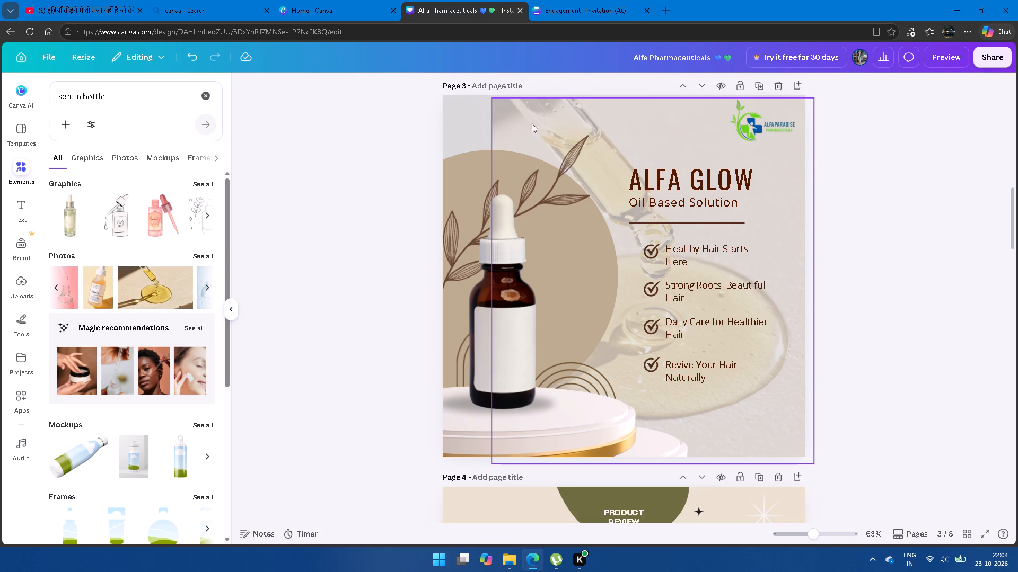
Enlarge the faded oil-drop photo further and reposition it so the pipette and oil pool sit behind the ALFA GLOW text.
left_click(508, 108)
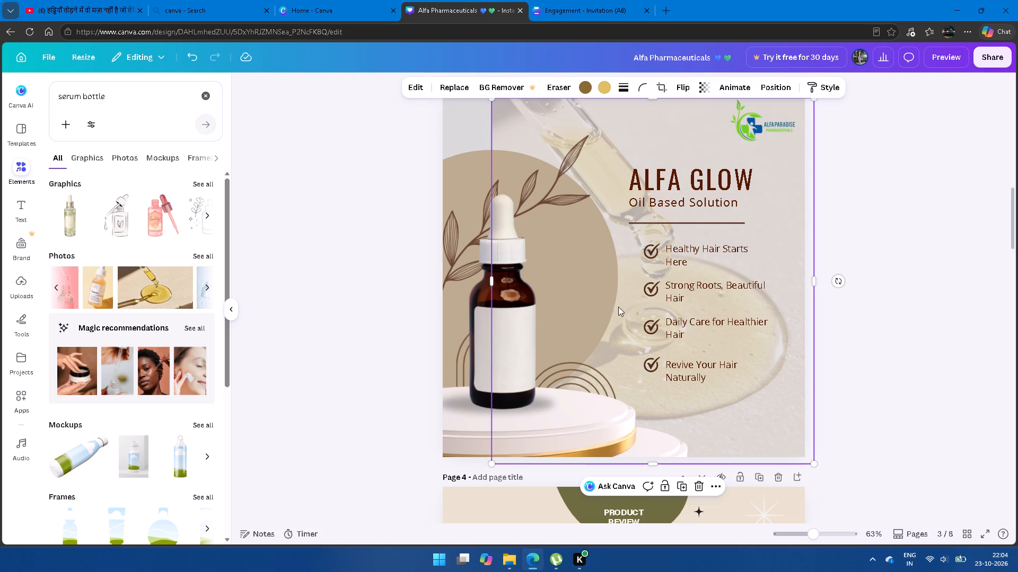
left_click_drag(513, 117, 500, 102)
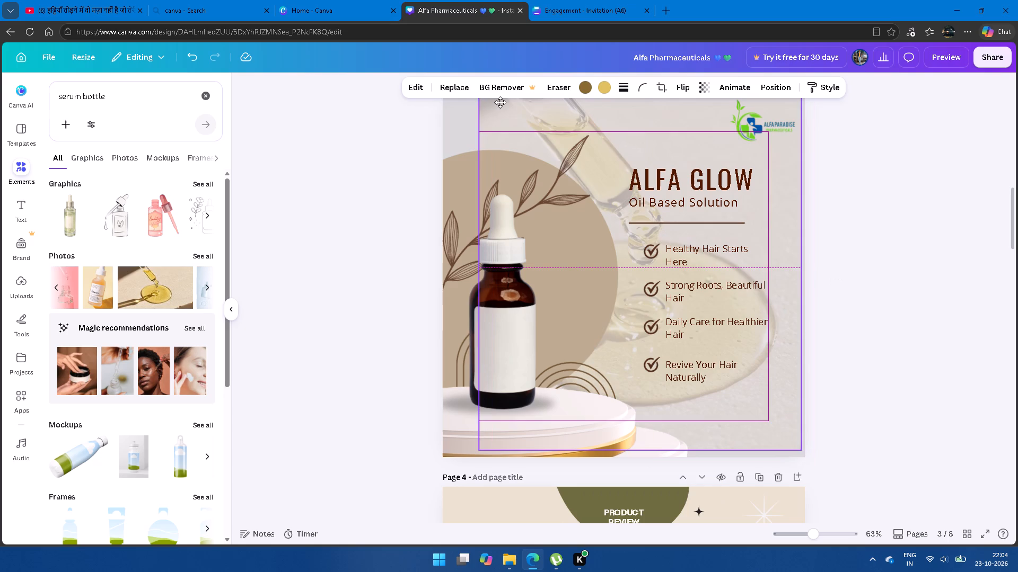
left_click_drag(500, 102, 461, 104)
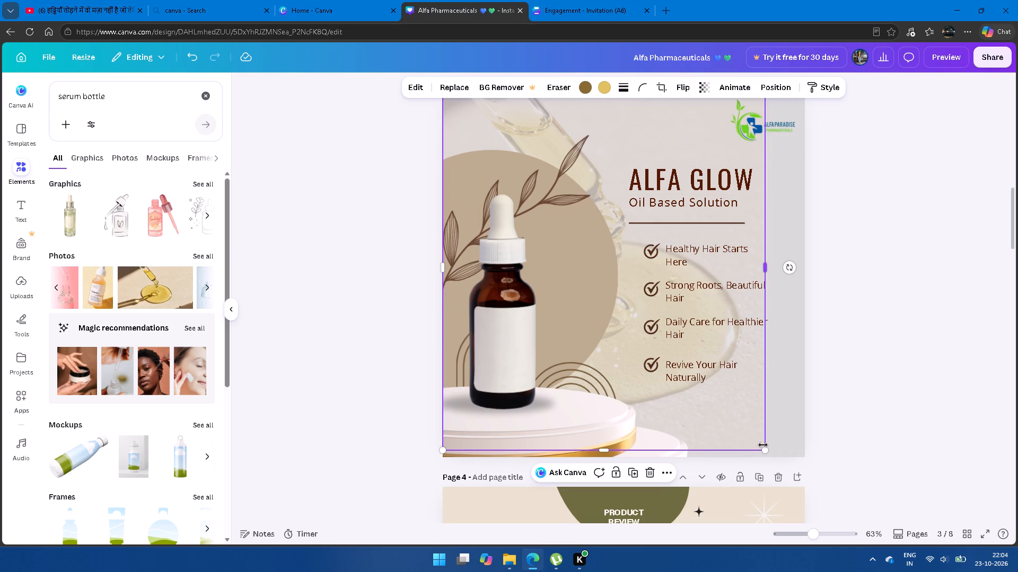
left_click_drag(765, 450, 844, 460)
left_click_drag(743, 419, 779, 416)
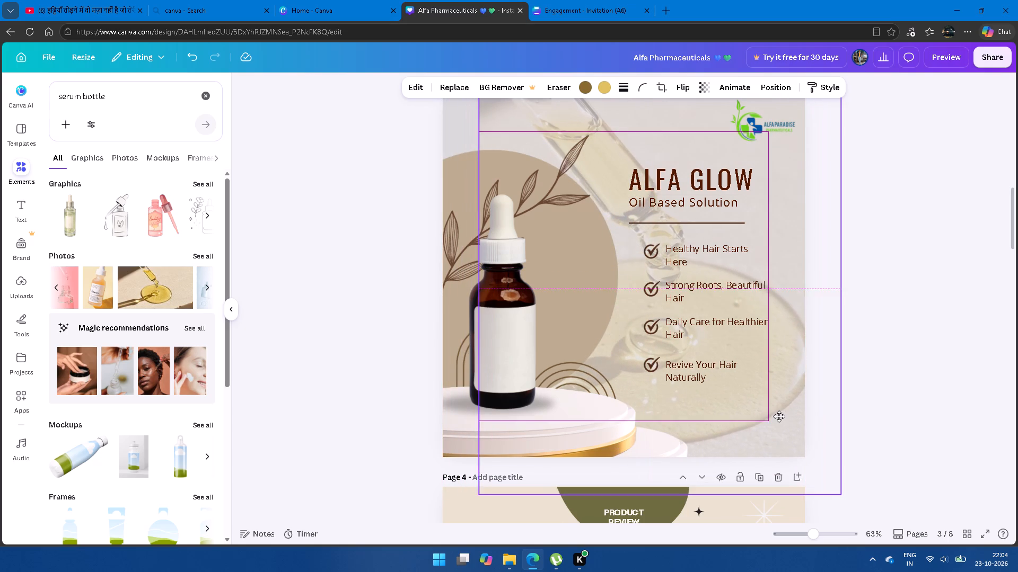
left_click_drag(779, 416, 794, 421)
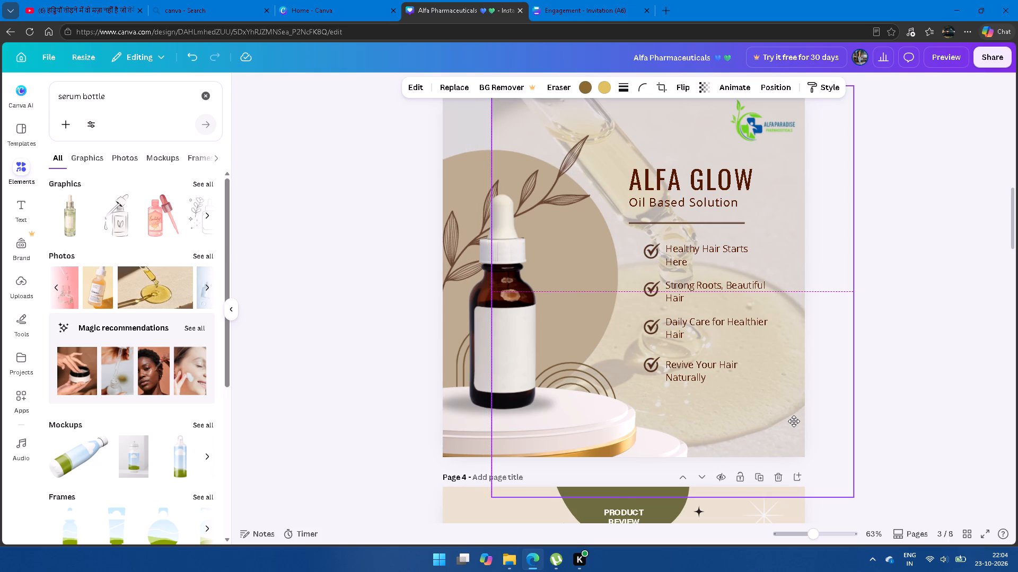
left_click_drag(794, 421, 802, 423)
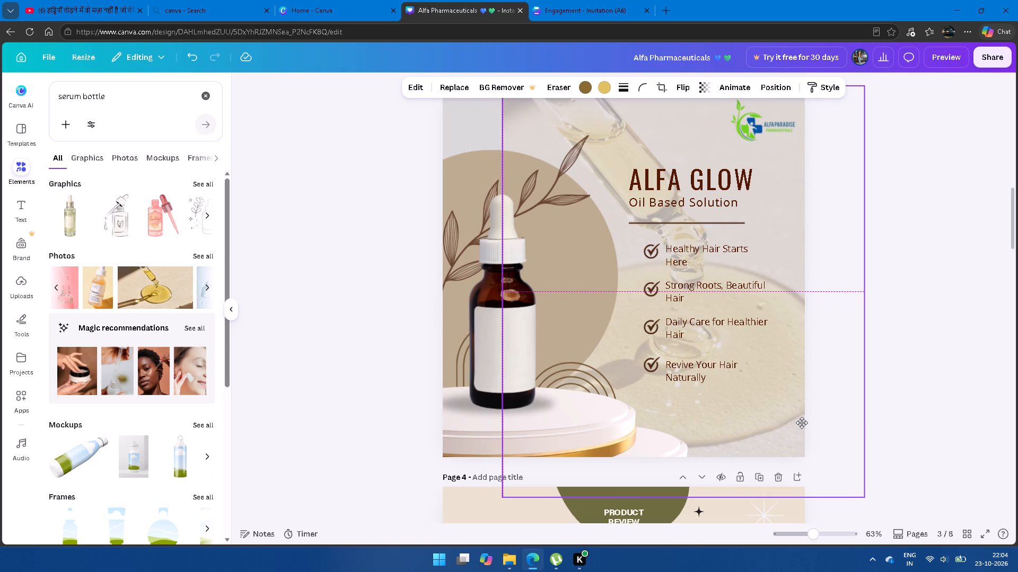
left_click_drag(802, 423, 792, 429)
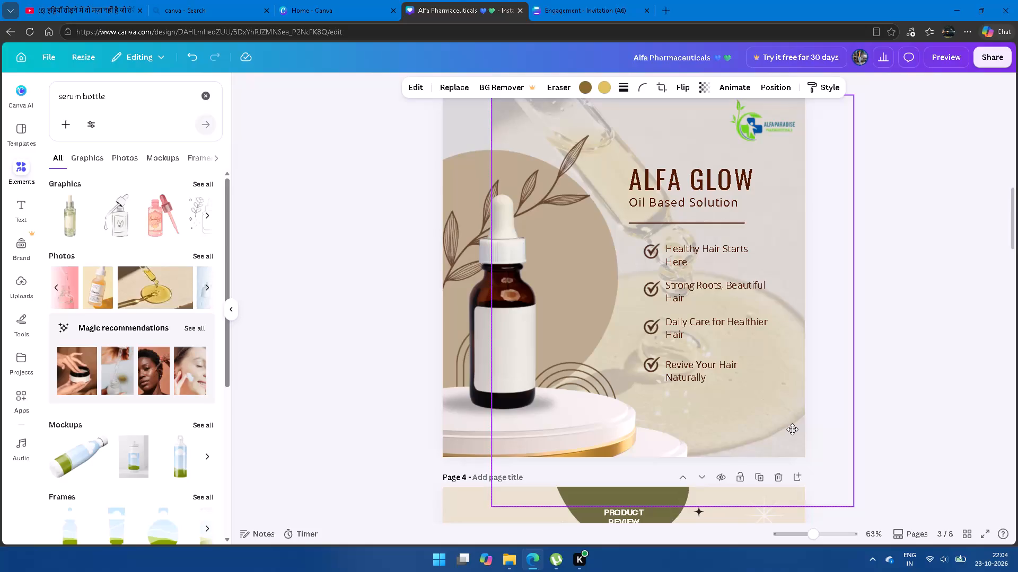
left_click_drag(792, 429, 797, 437)
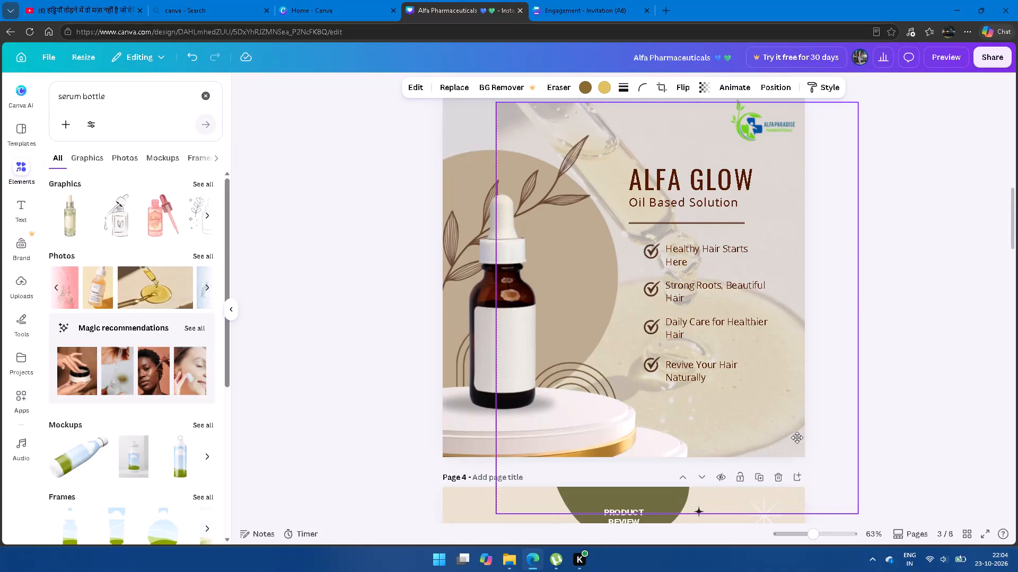
left_click_drag(797, 437, 797, 437)
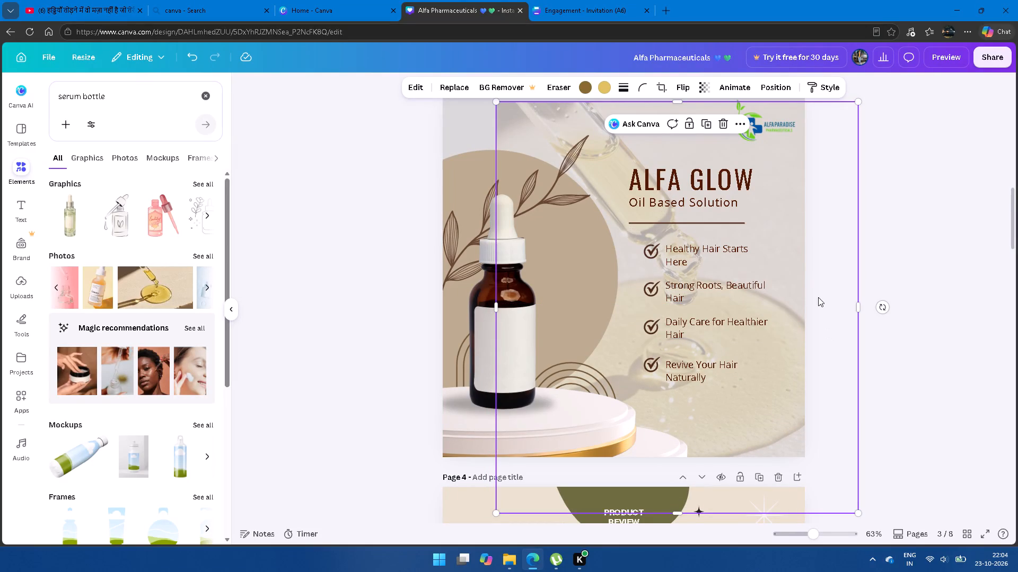
Extend the faded photo's top and left edges to about 1,252 by 1,248 so it covers all of page 3.
left_click_drag(682, 101, 683, 95)
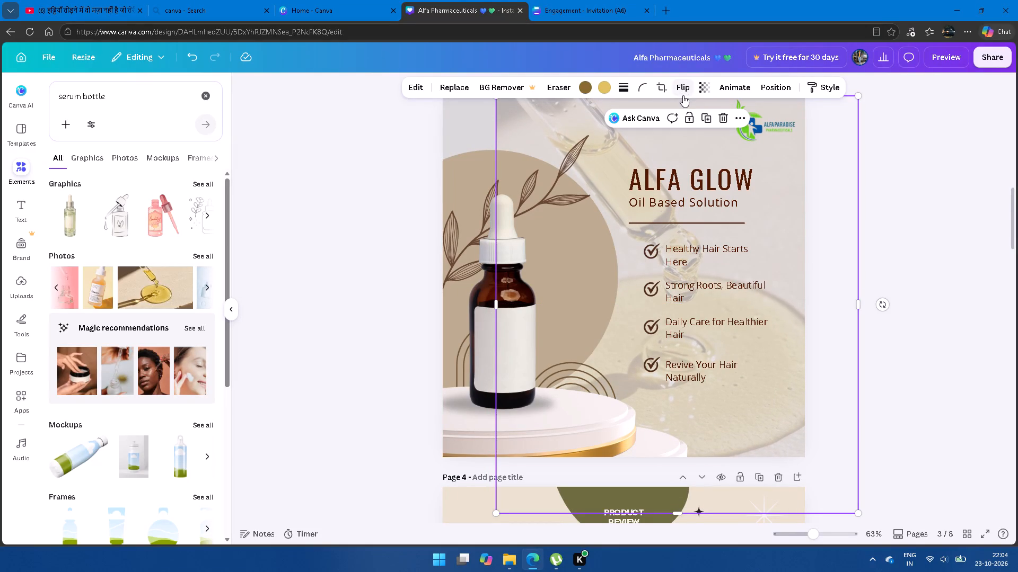
left_click_drag(495, 303, 438, 309)
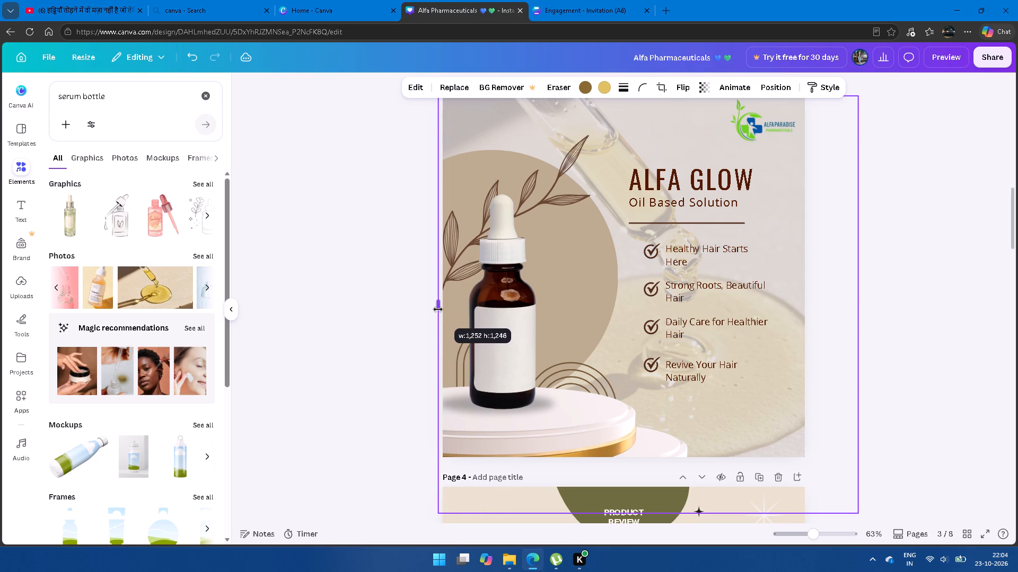
left_click(978, 327)
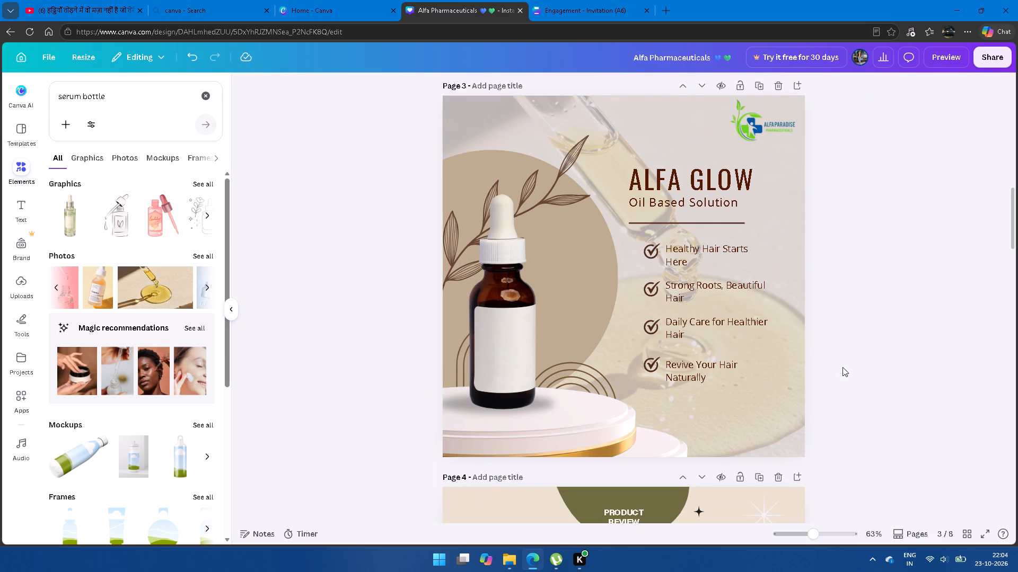
Look over the reworked page 3 and the Product Review layout on page 4.
scroll(843, 367, "down", 4)
scroll(843, 367, "up", 1)
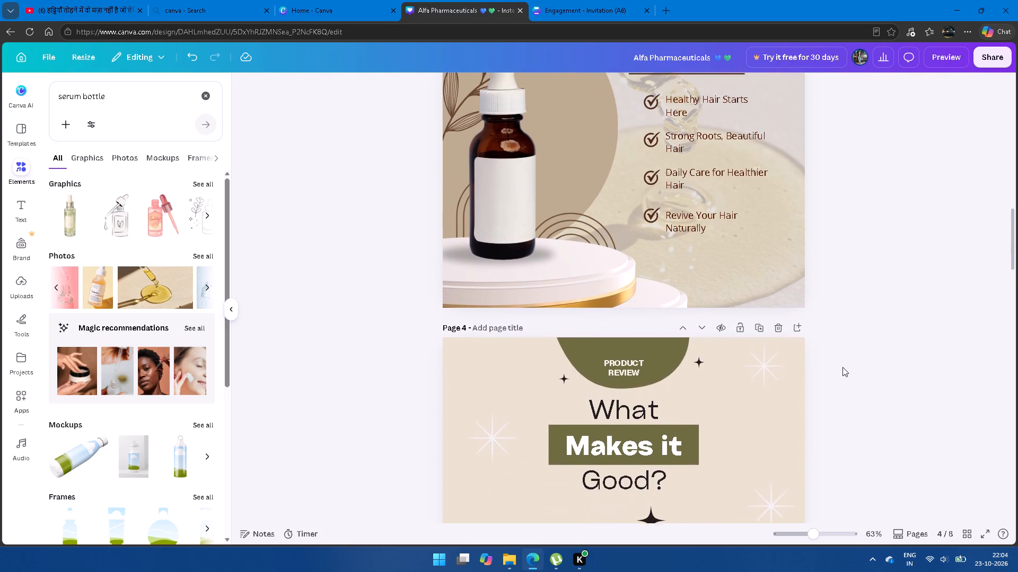
scroll(843, 367, "up", 1)
scroll(843, 367, "down", 4)
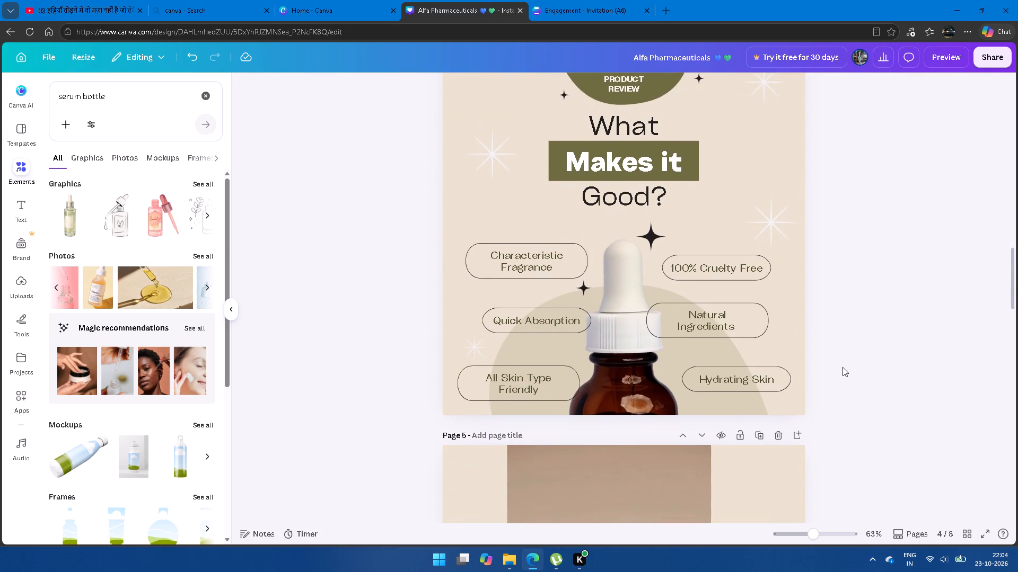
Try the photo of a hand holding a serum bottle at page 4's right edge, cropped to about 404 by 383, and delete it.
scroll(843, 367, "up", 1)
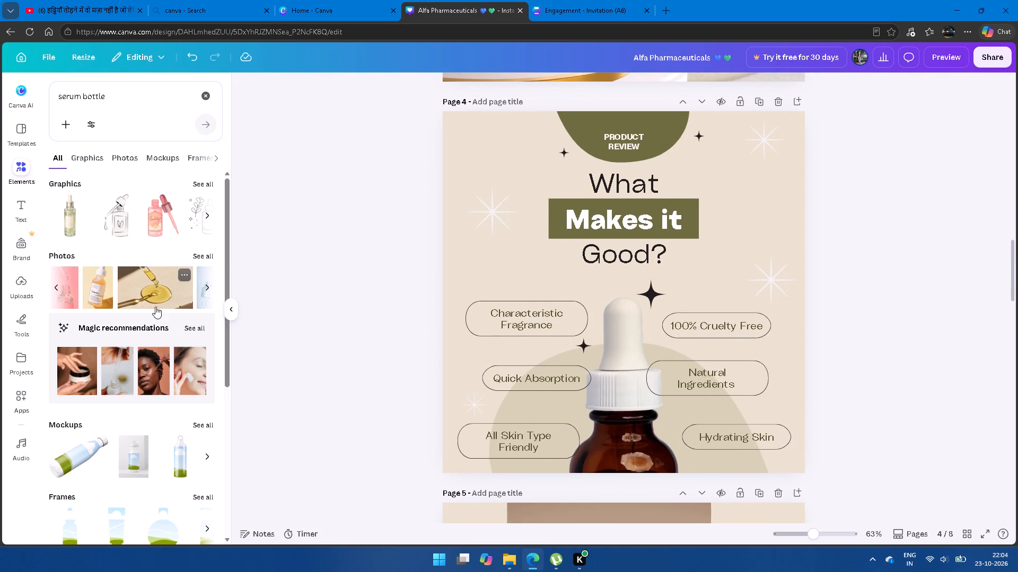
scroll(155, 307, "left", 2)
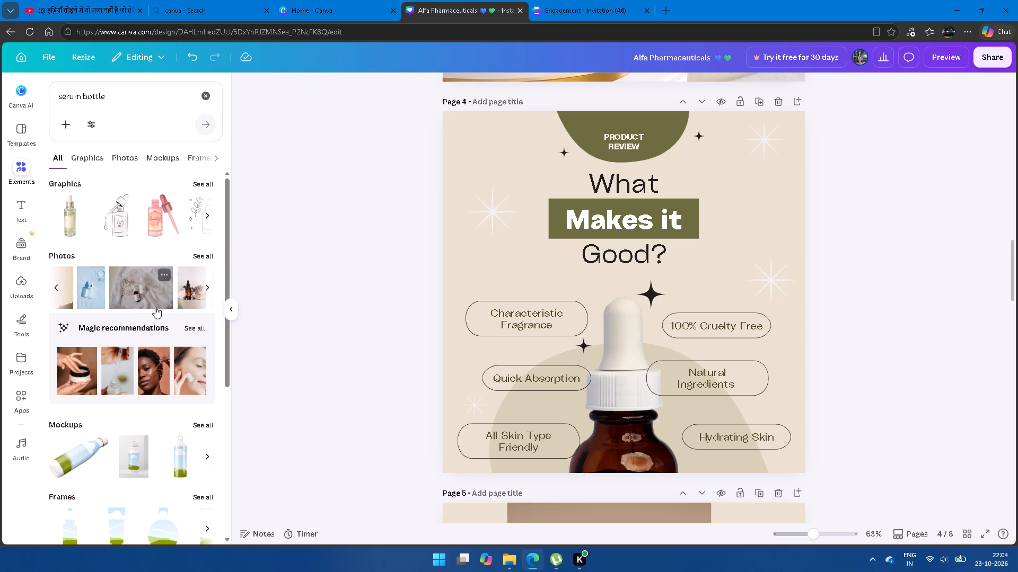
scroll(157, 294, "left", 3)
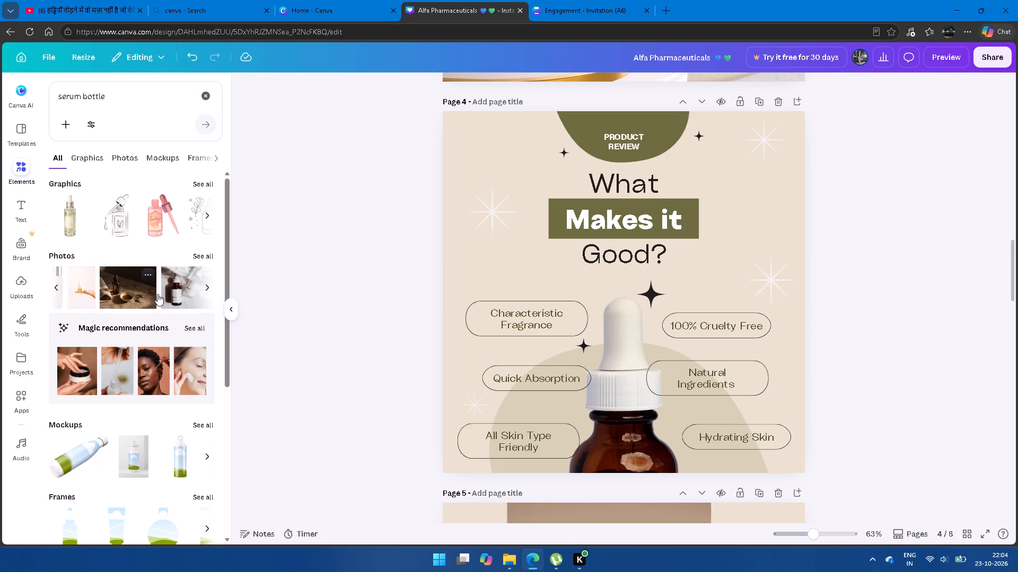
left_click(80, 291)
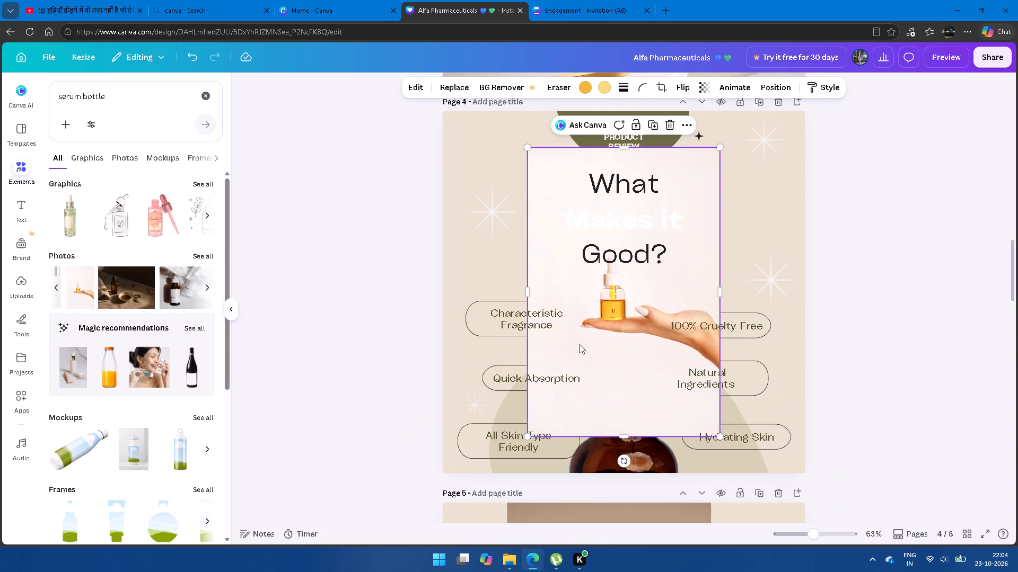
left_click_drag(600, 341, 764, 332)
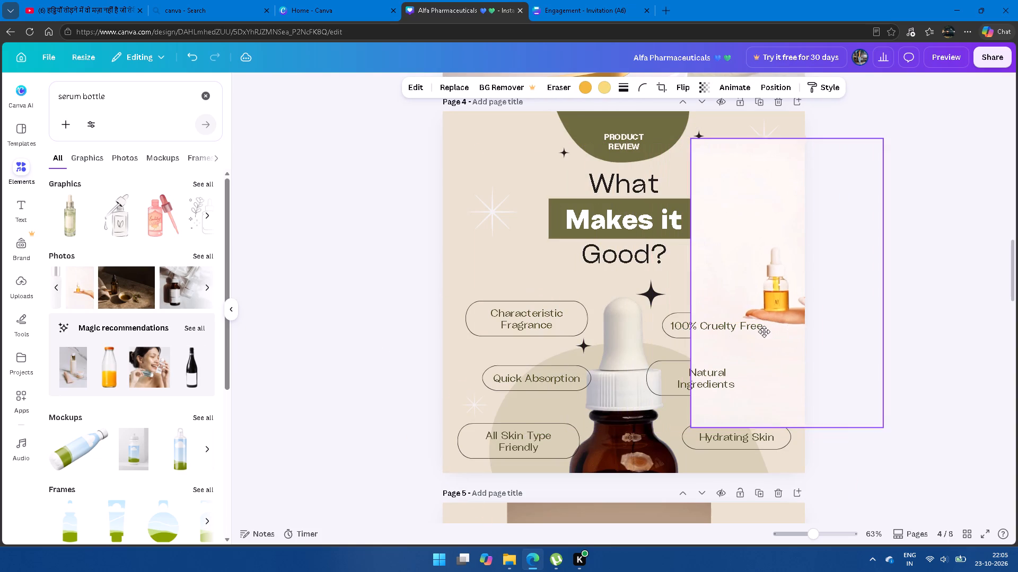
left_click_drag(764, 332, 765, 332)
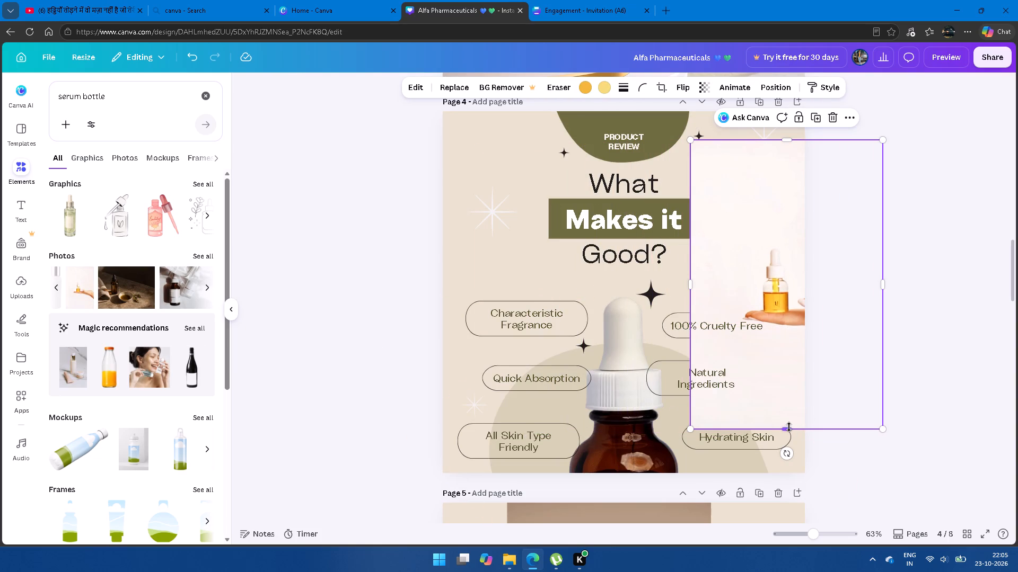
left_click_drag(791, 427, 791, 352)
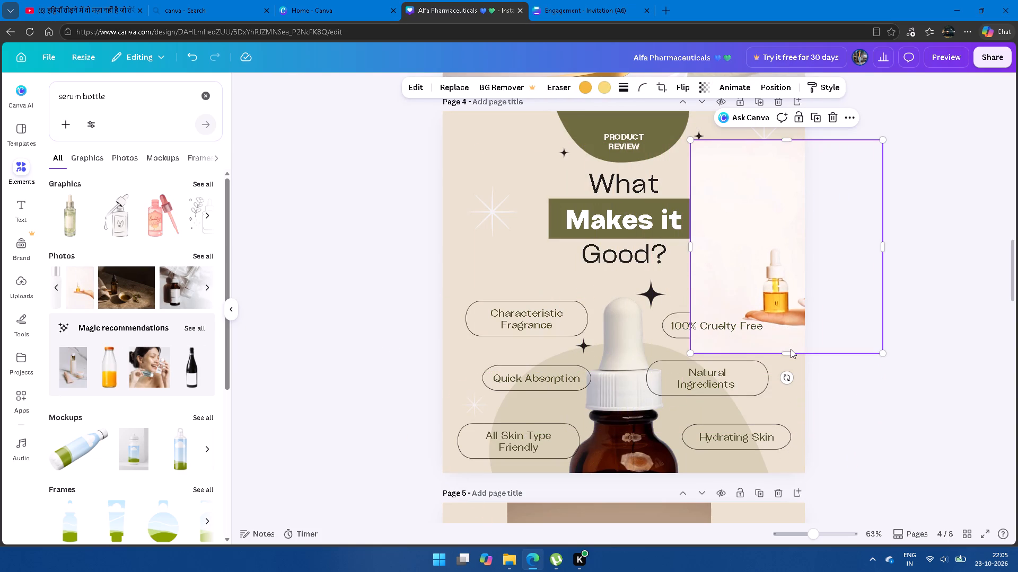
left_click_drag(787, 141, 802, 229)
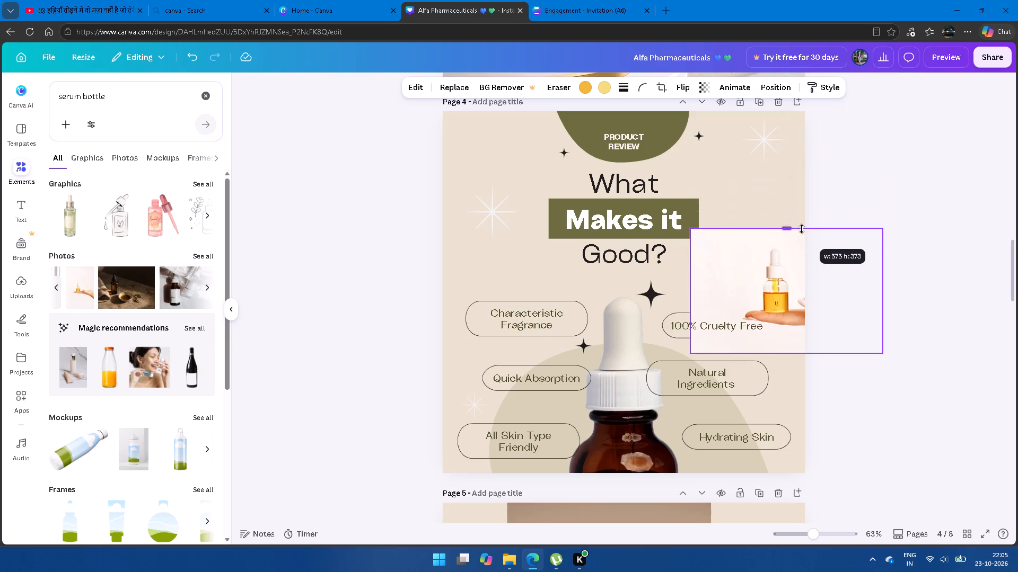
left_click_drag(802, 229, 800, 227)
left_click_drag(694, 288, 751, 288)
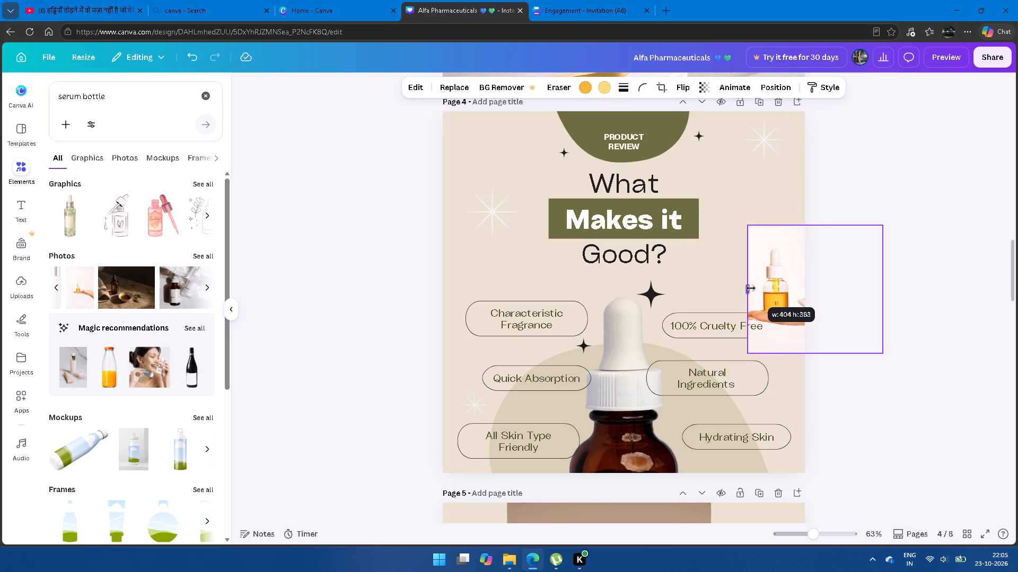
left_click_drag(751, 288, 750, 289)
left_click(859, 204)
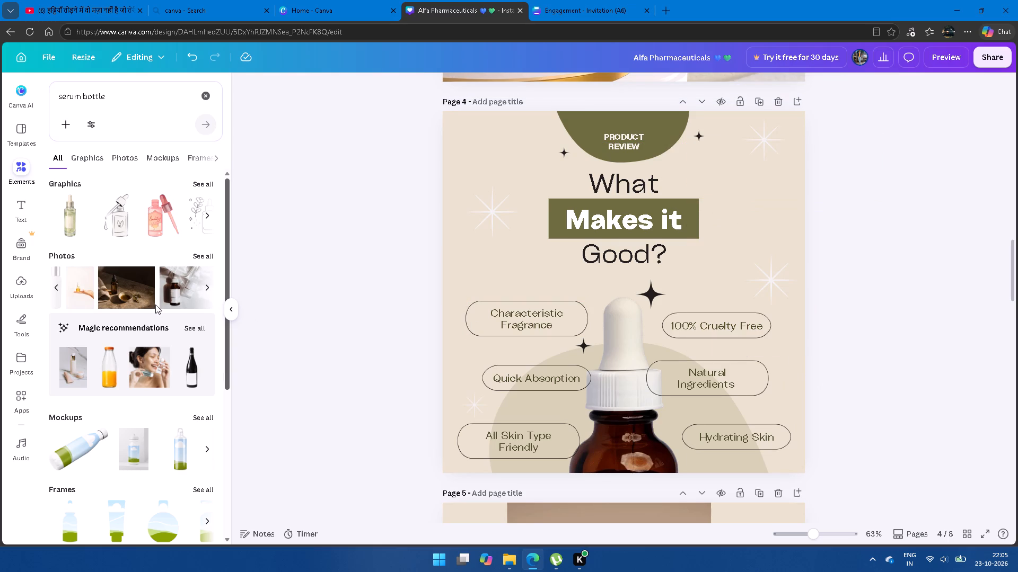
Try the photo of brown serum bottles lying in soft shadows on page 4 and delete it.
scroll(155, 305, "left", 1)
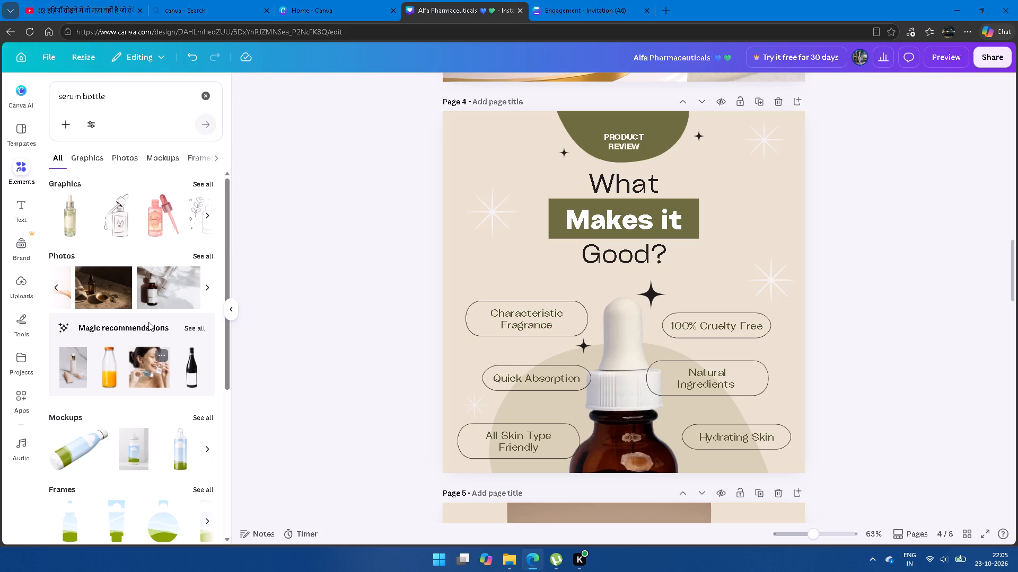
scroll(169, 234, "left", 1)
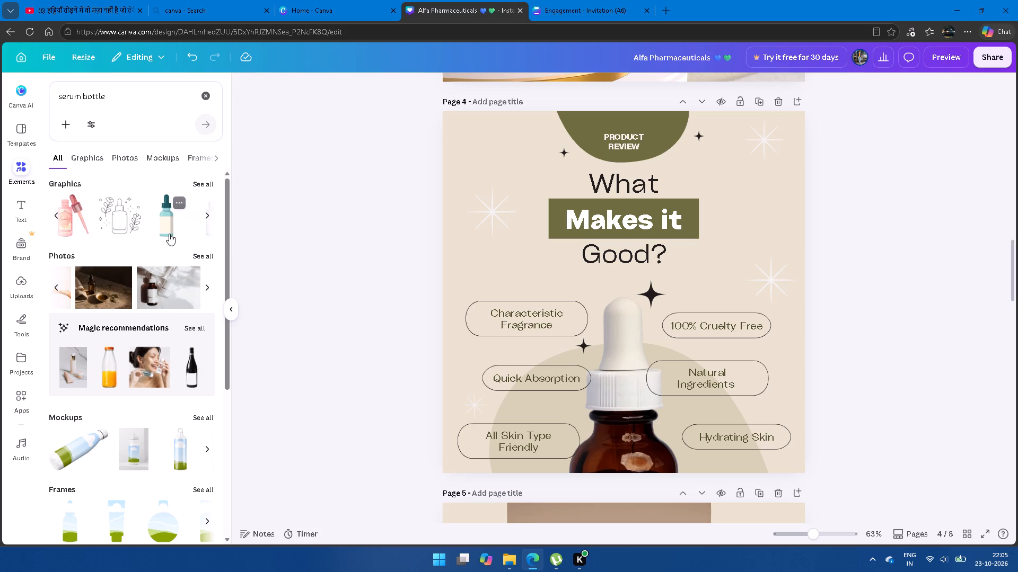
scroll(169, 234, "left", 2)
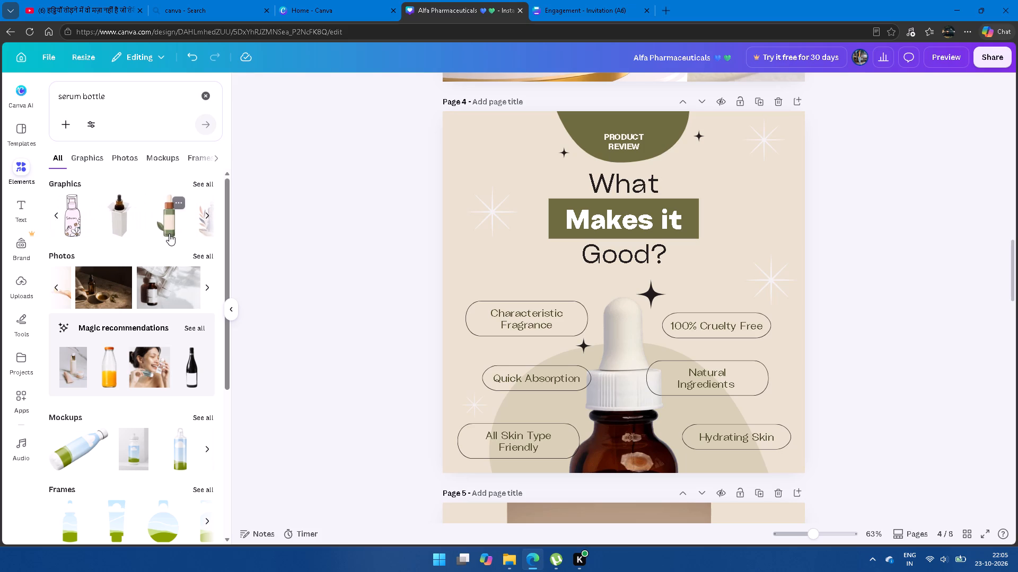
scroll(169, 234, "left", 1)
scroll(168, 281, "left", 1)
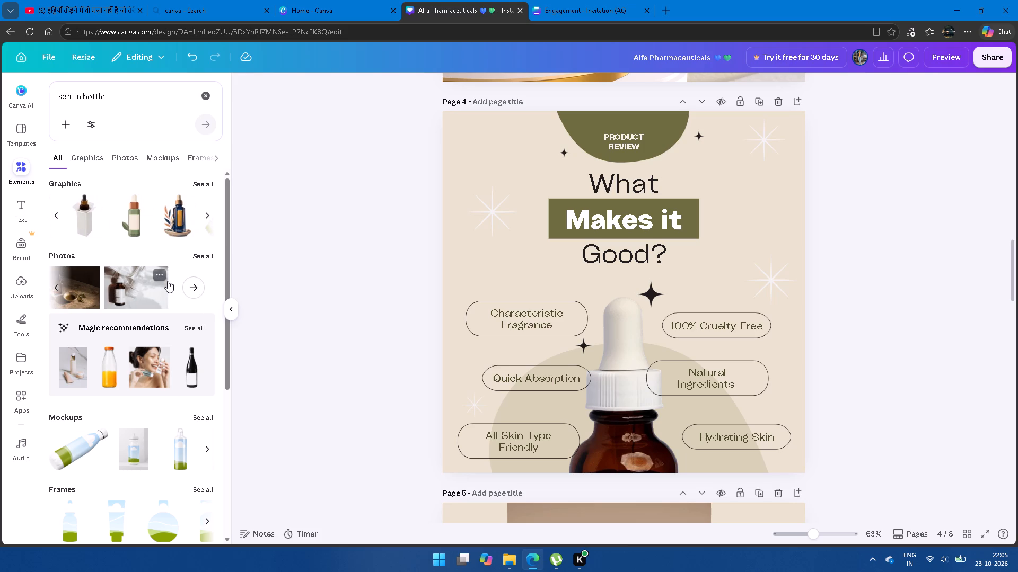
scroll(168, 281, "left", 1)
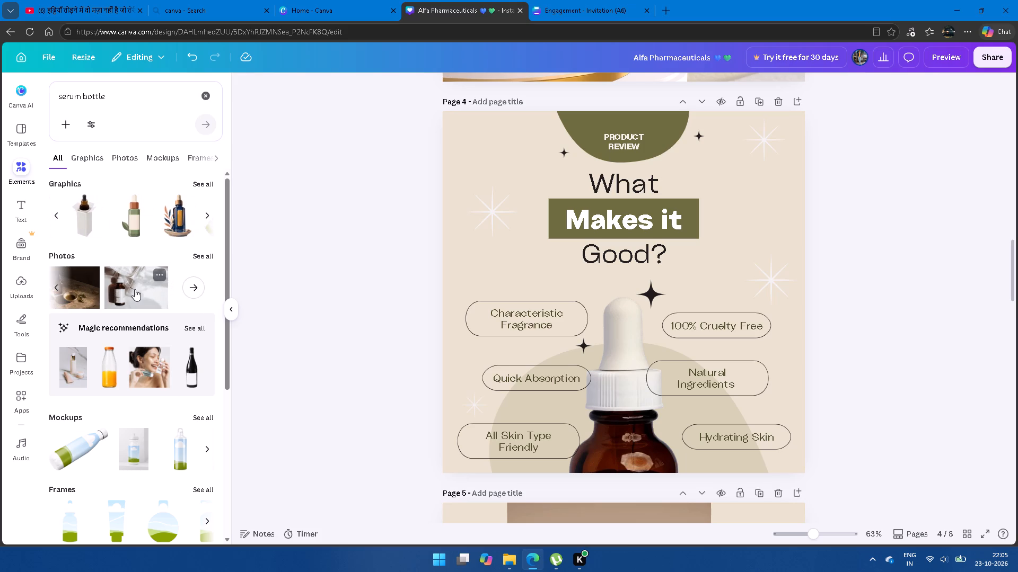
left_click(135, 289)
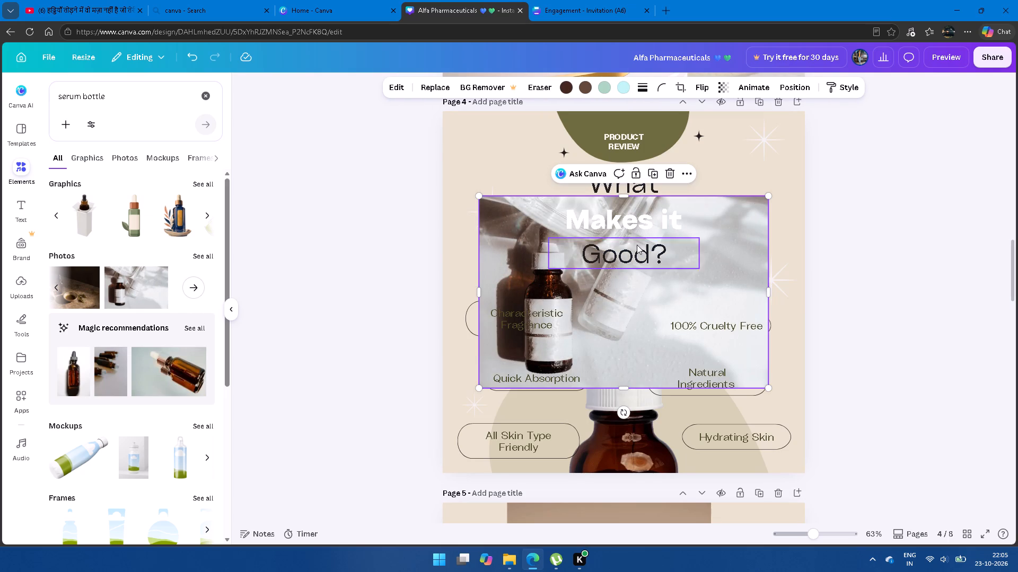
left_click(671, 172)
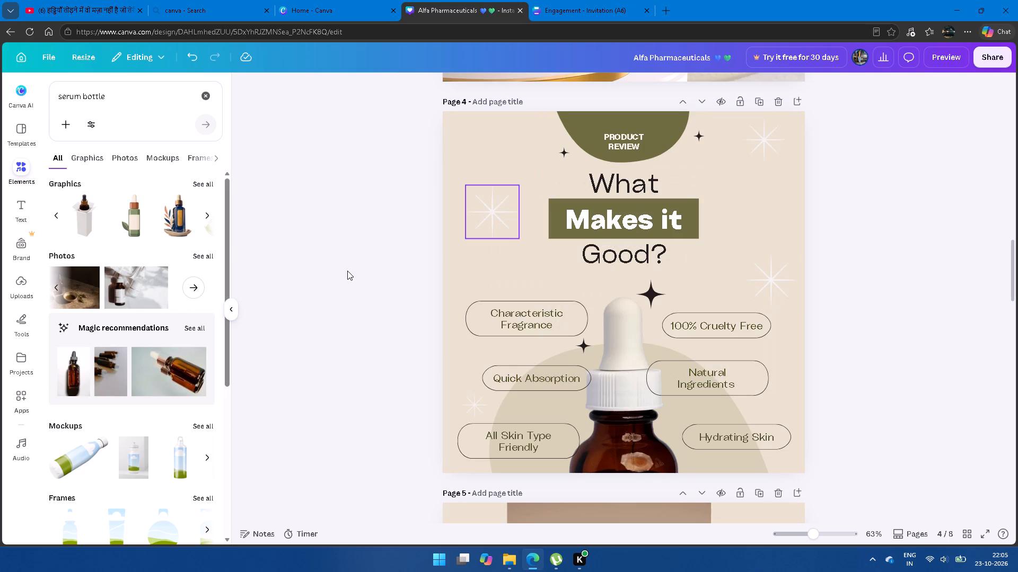
Browse all serum bottle photos and add the one of five bottles beside a cardboard box to page 4.
left_click(205, 254)
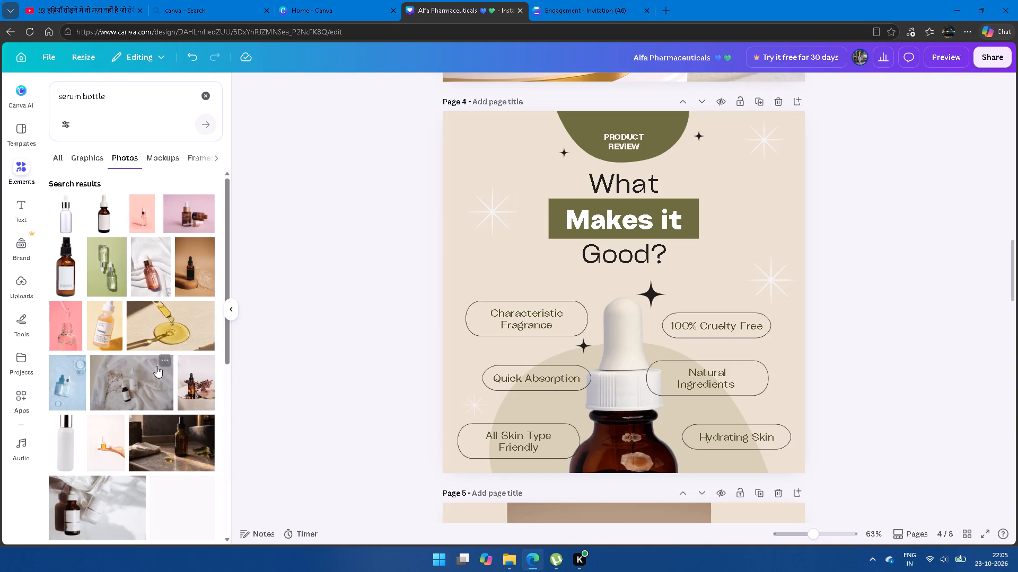
scroll(160, 341, "down", 2)
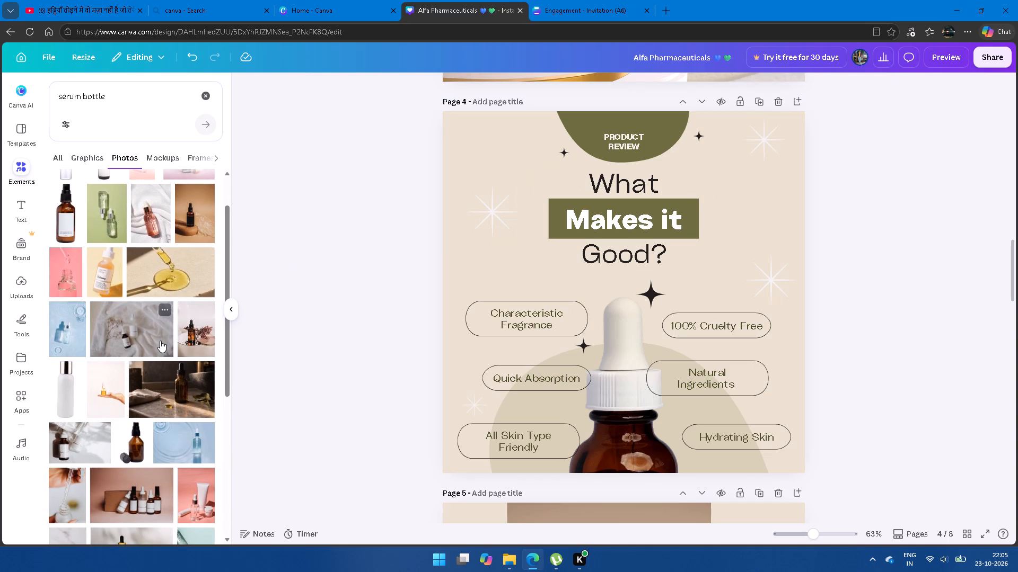
scroll(160, 341, "down", 2)
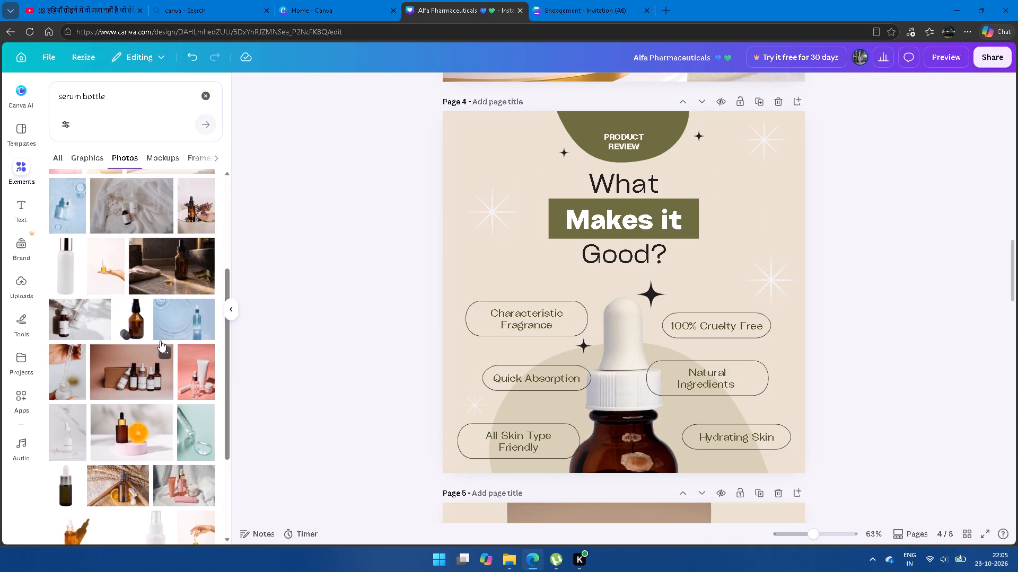
scroll(160, 341, "down", 2)
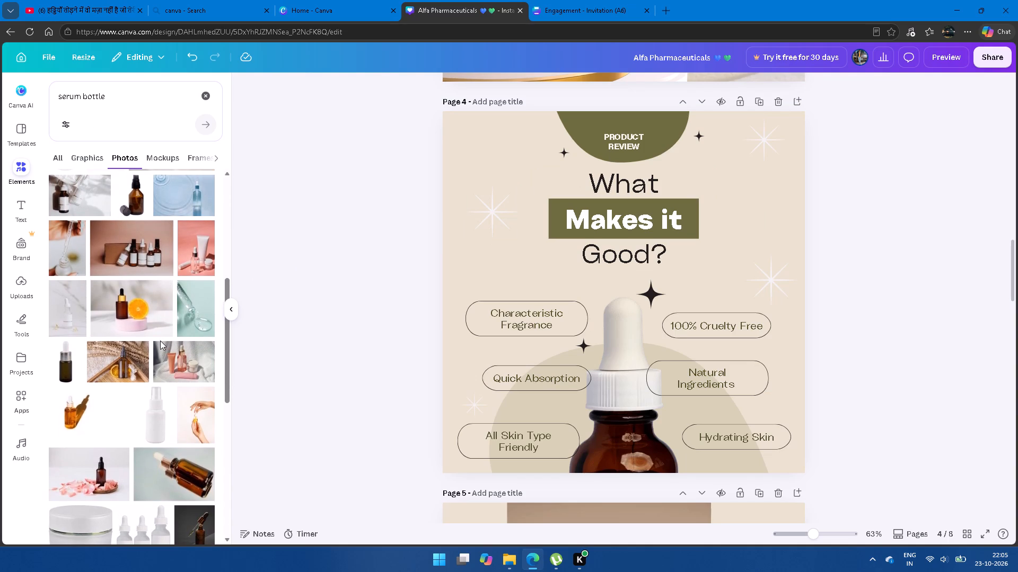
scroll(160, 341, "up", 1)
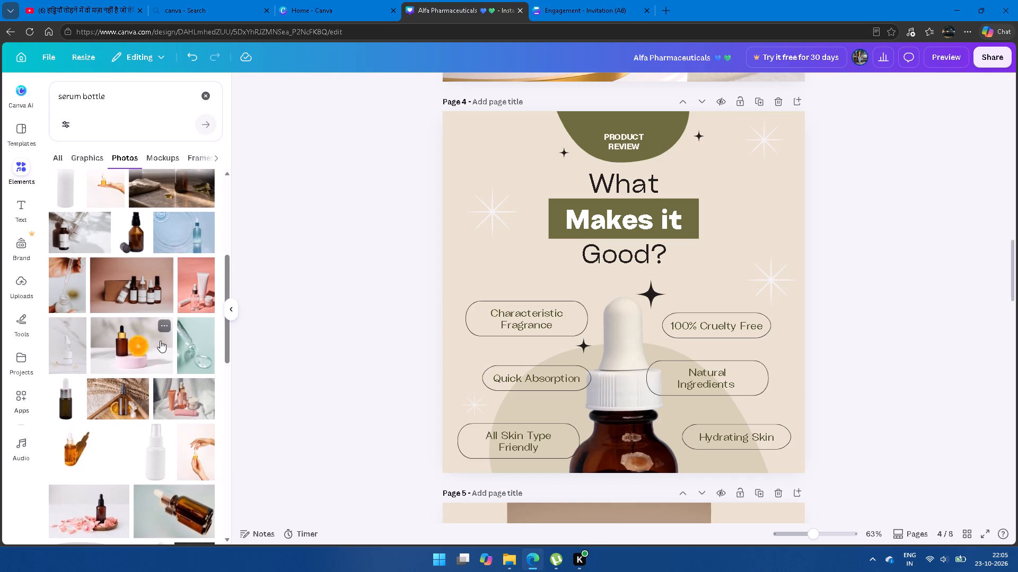
scroll(160, 341, "up", 2)
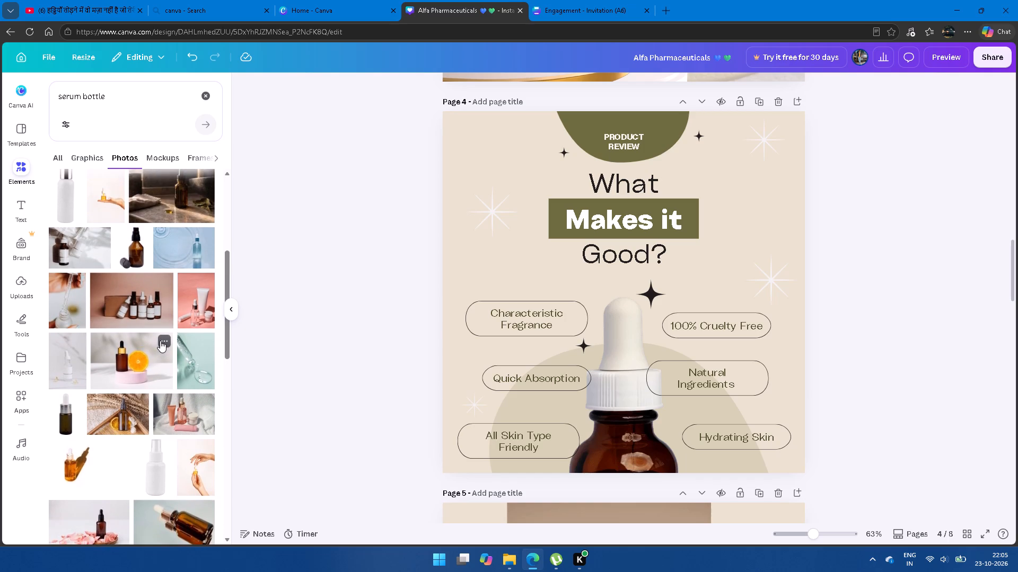
left_click(136, 305)
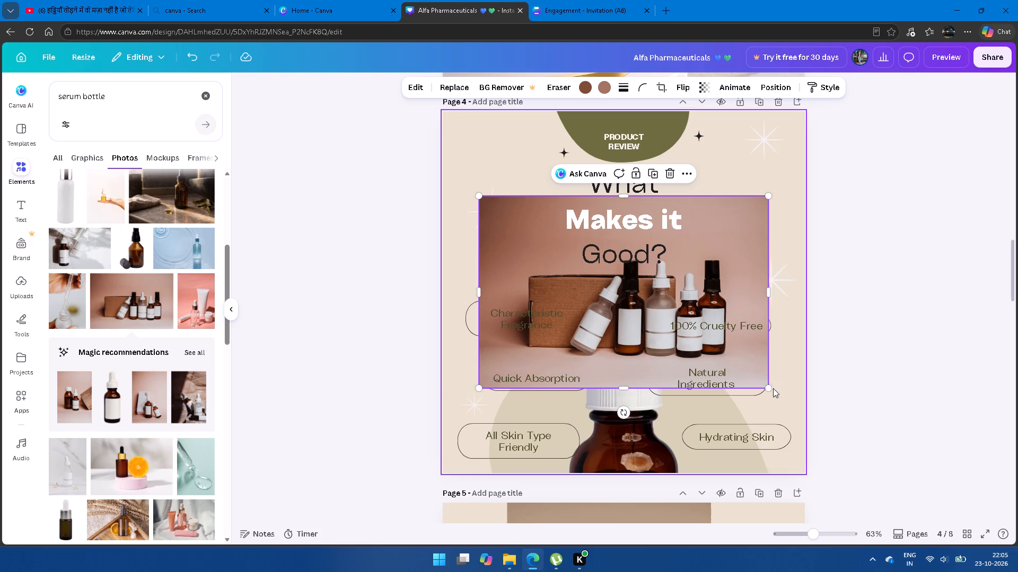
Enlarge the bottles-and-box photo to about 1,301 wide and position it across the lower part of page 4.
left_click_drag(768, 389, 874, 431)
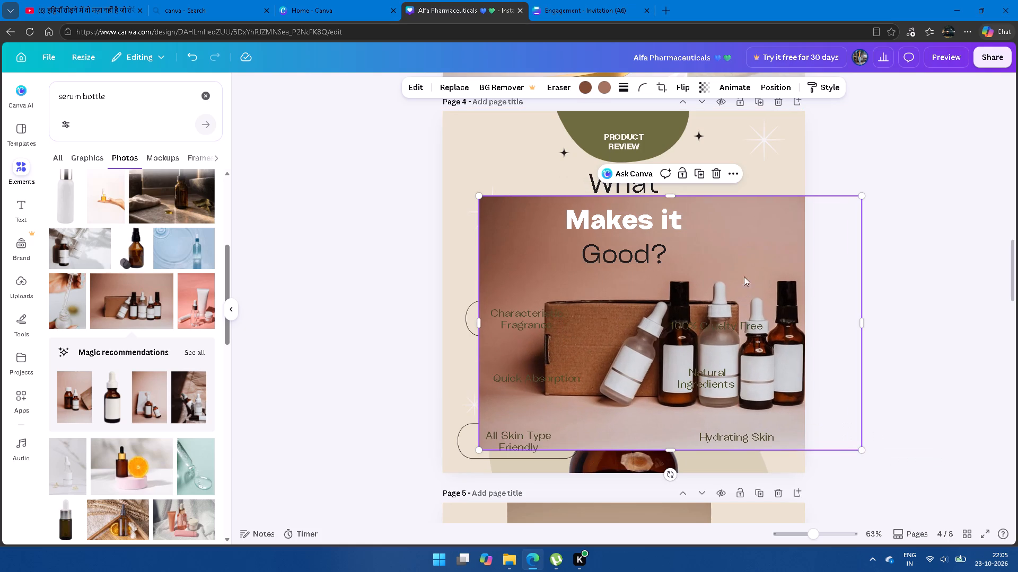
left_click_drag(769, 249, 699, 263)
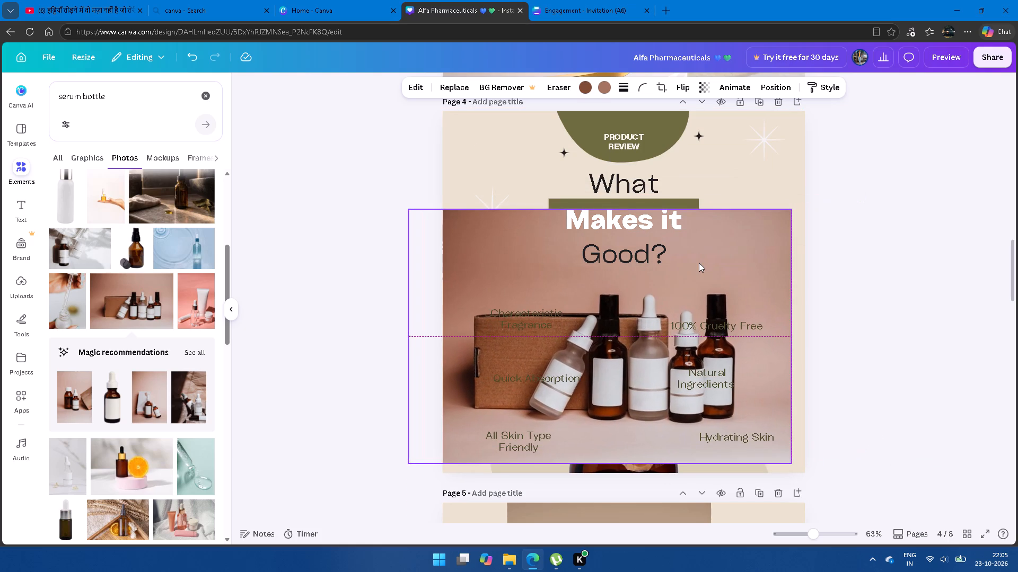
left_click_drag(789, 462, 836, 479)
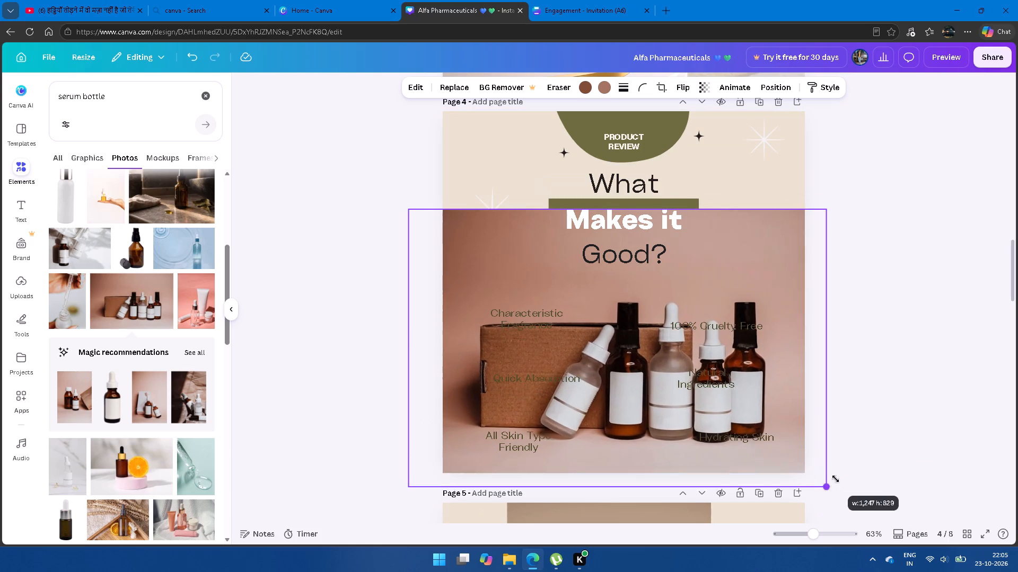
left_click_drag(836, 479, 852, 485)
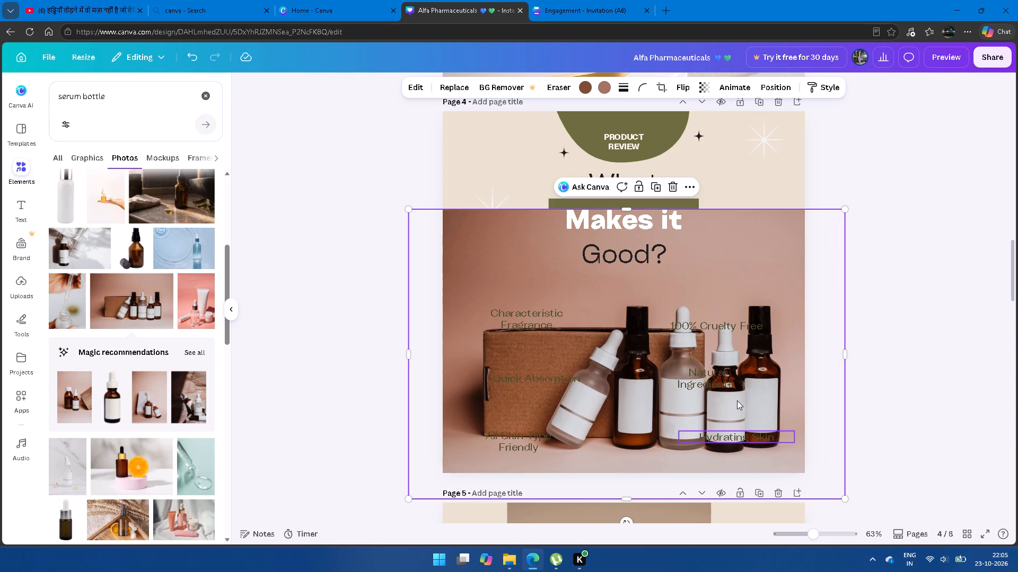
left_click_drag(737, 400, 714, 401)
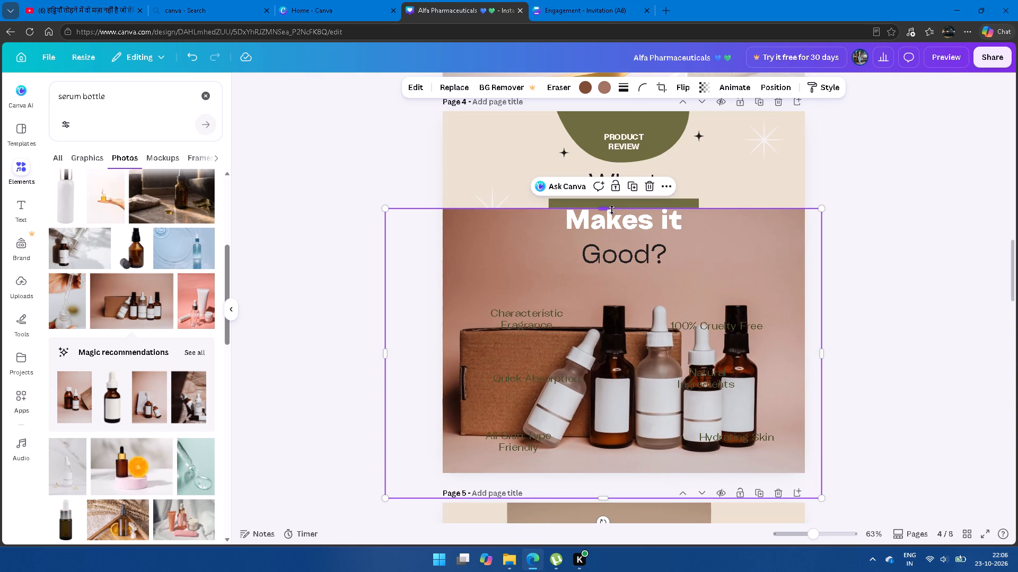
Crop the top of the bottles-and-box photo down to just below the "Good?" heading line.
left_click_drag(607, 211, 633, 282)
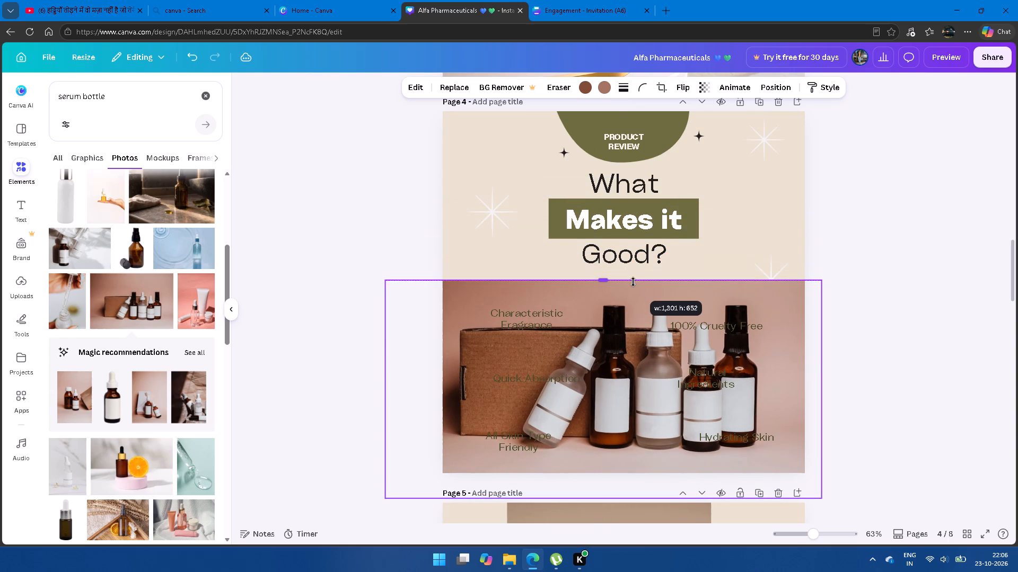
left_click_drag(633, 282, 634, 292)
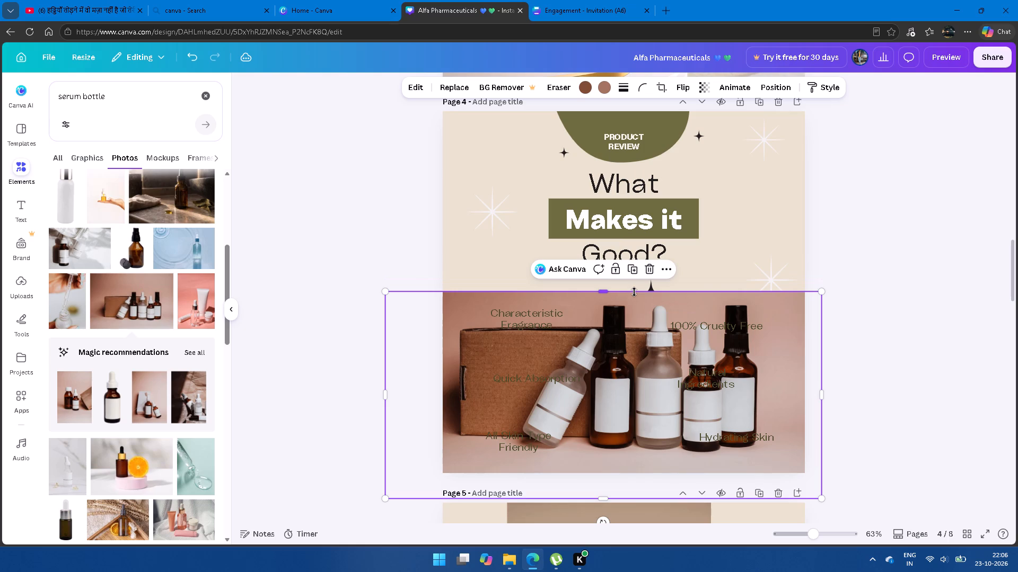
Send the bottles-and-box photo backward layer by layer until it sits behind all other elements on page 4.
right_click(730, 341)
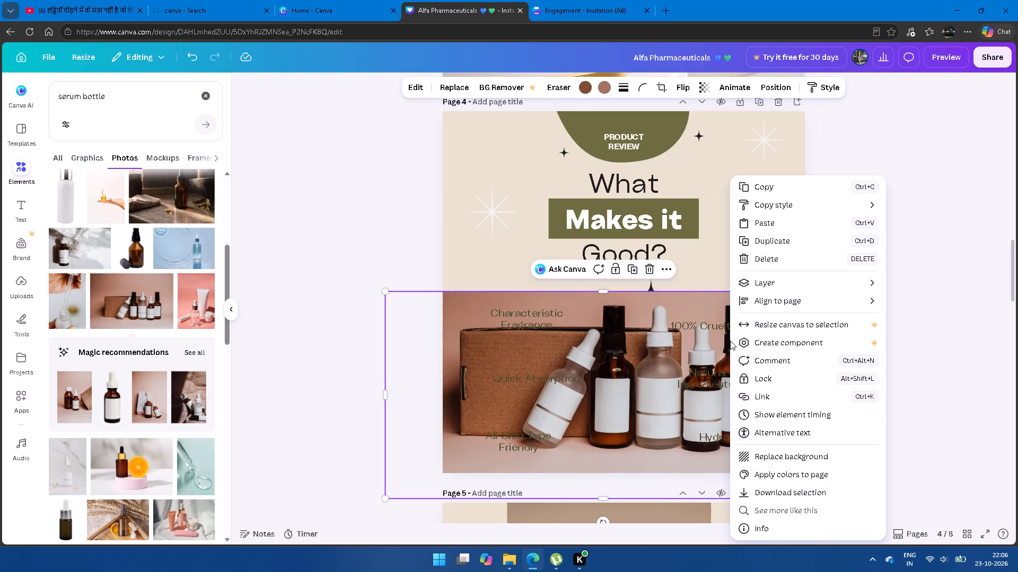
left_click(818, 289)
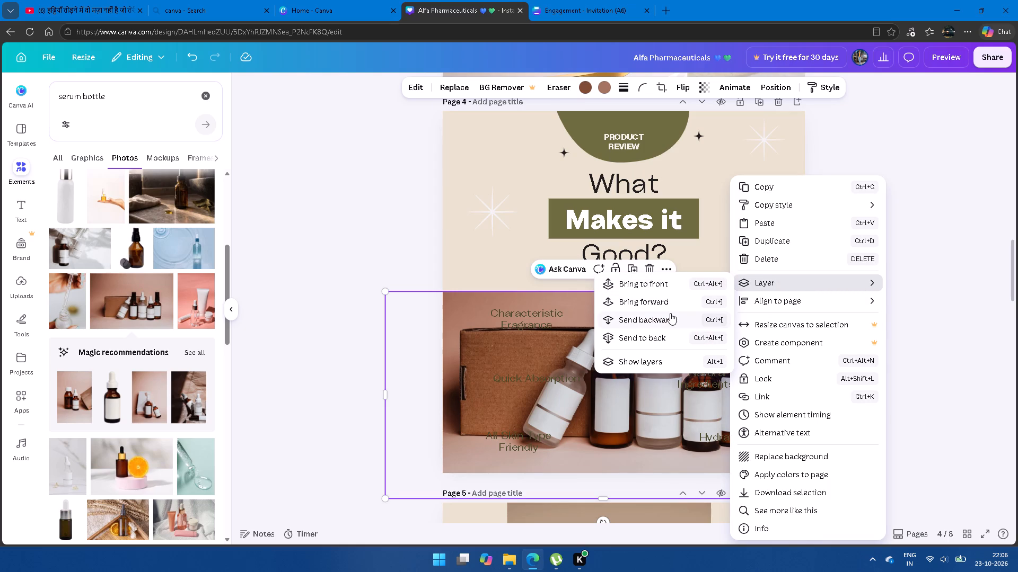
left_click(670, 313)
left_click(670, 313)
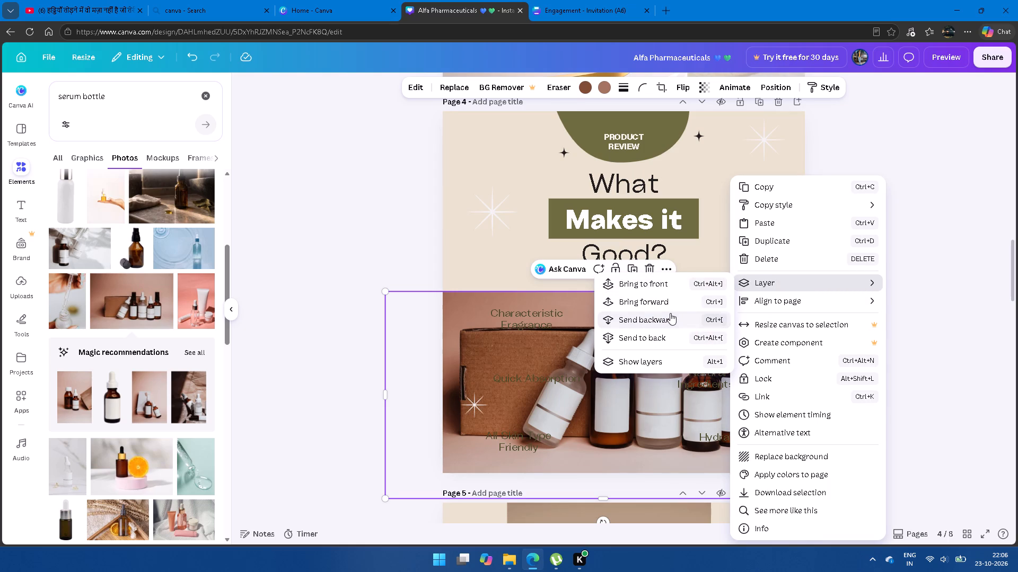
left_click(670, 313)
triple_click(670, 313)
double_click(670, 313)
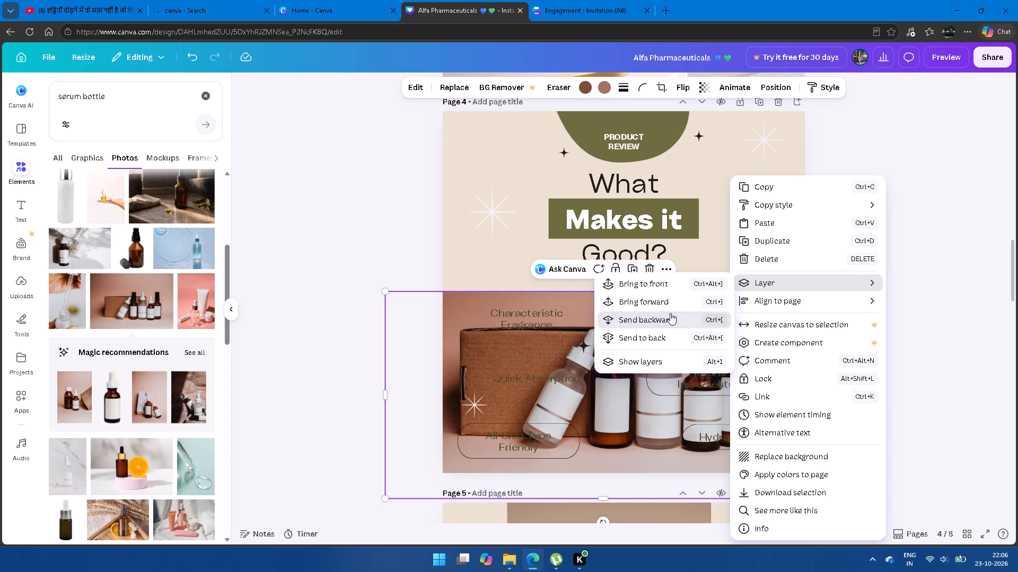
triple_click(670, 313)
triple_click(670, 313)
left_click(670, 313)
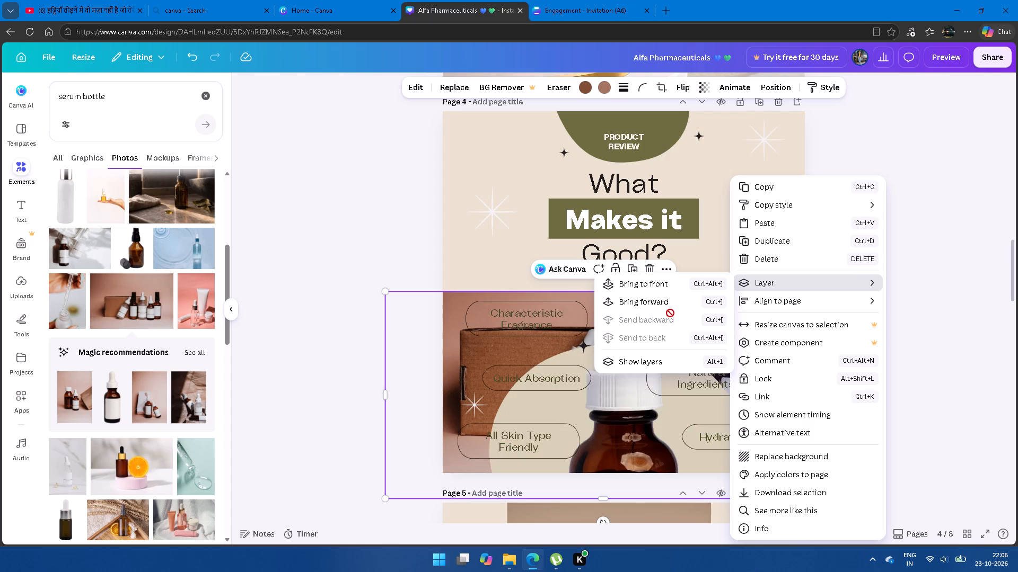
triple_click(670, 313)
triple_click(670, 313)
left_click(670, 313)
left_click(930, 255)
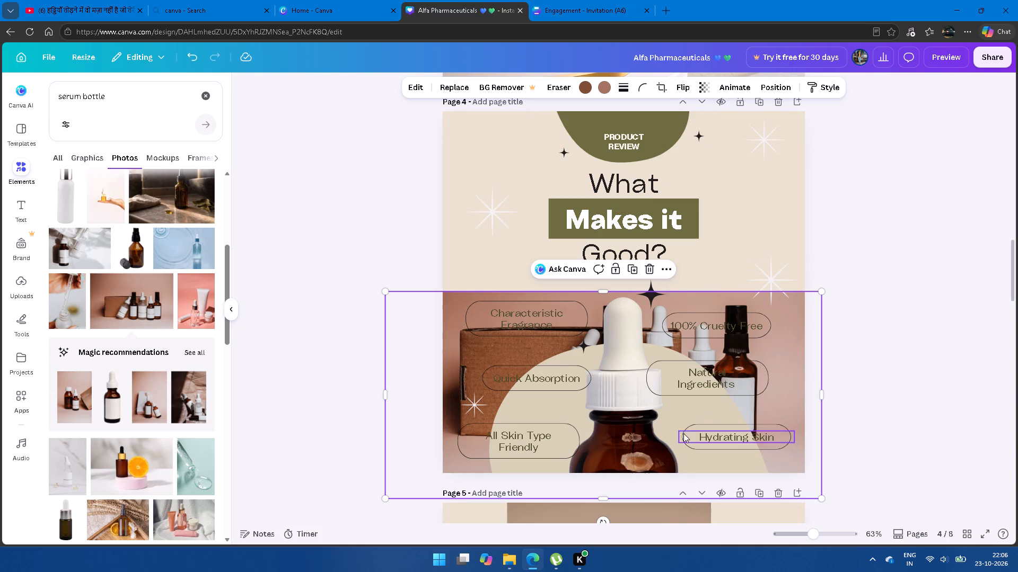
Set the transparency of the beige rounded shape behind page 4's large dropper bottle to 89.
left_click(692, 414)
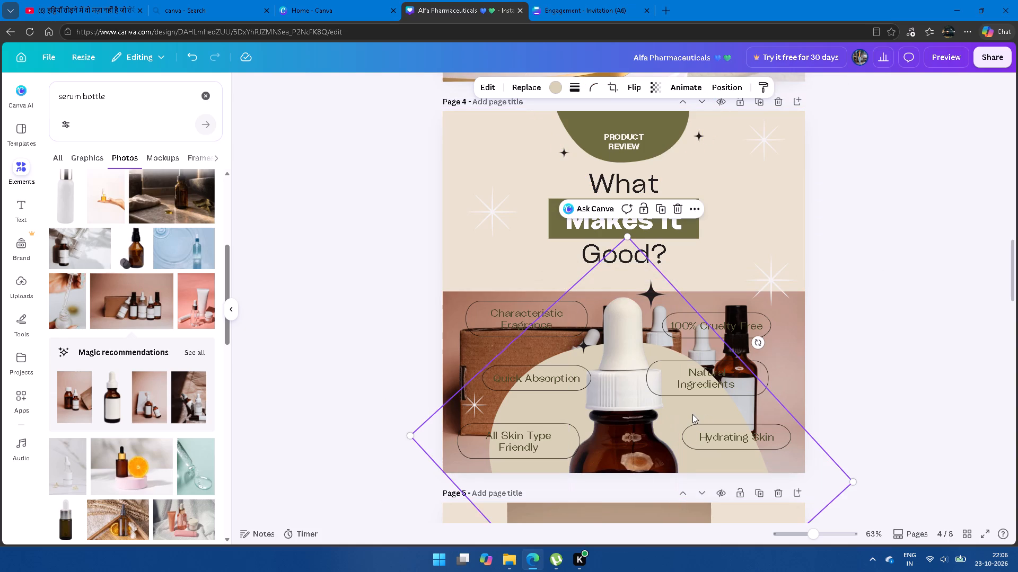
left_click(645, 83)
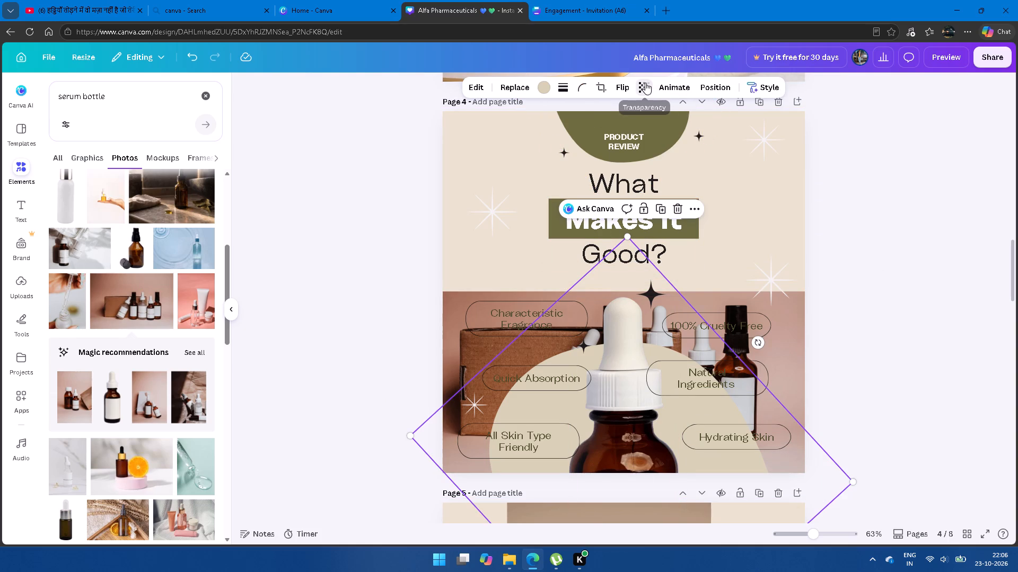
left_click(600, 128)
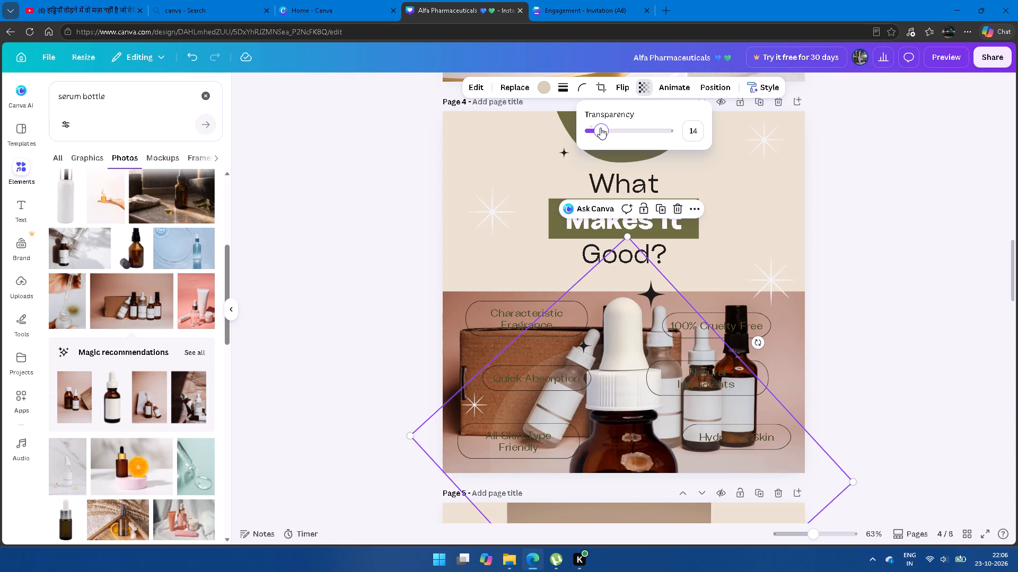
left_click_drag(603, 136, 617, 133)
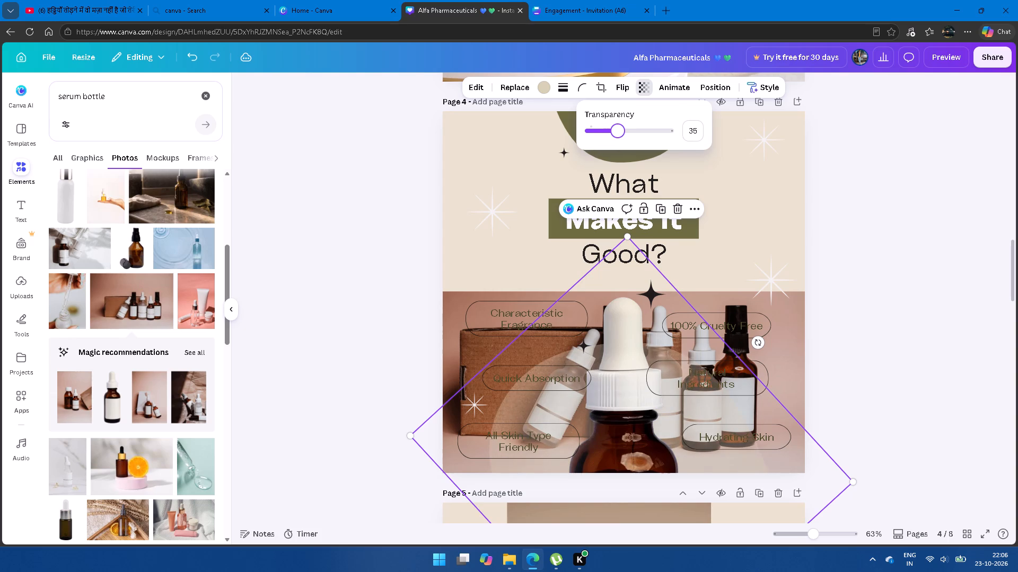
left_click_drag(617, 133, 600, 123)
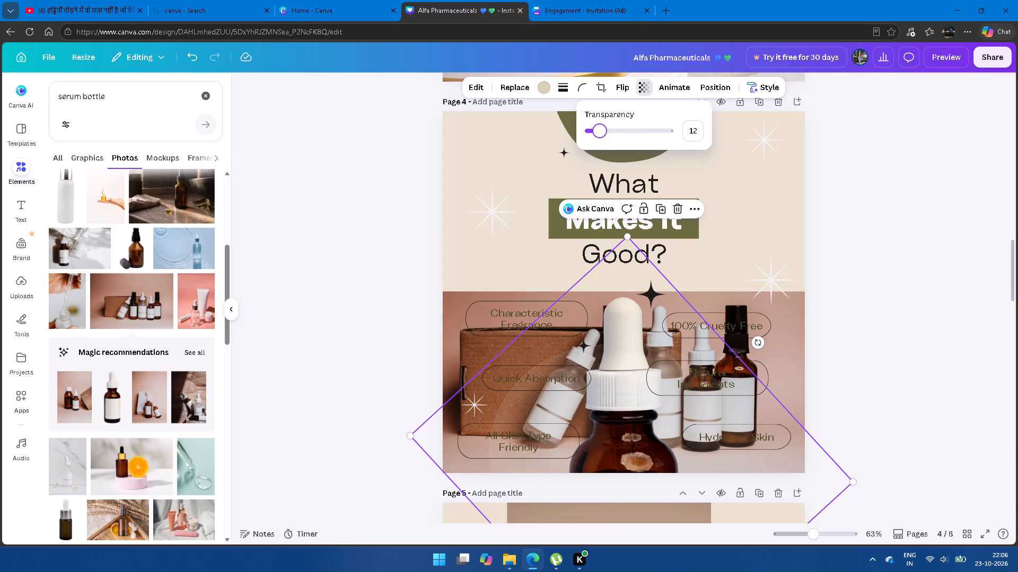
left_click_drag(600, 123, 666, 135)
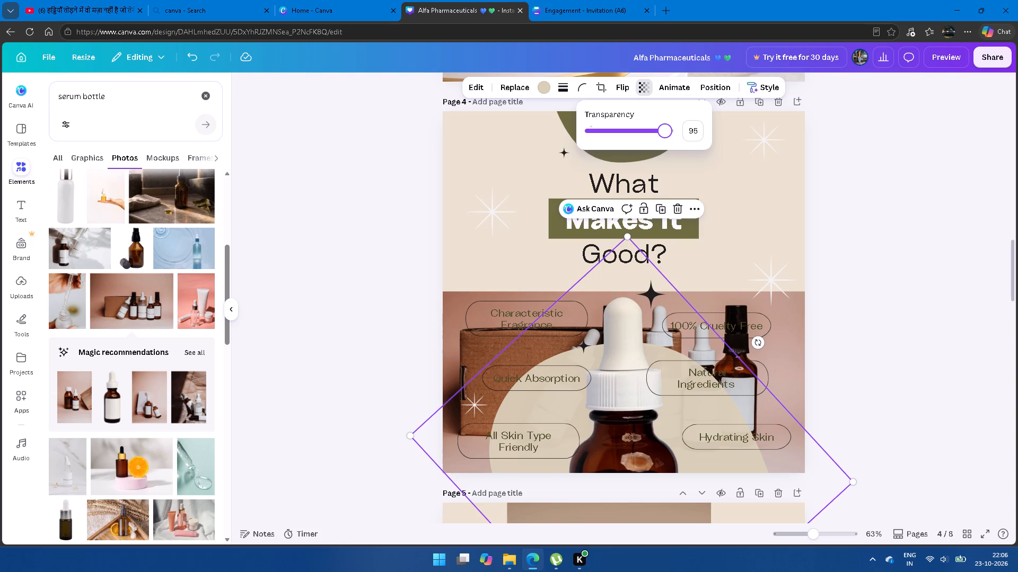
left_click_drag(666, 135, 661, 130)
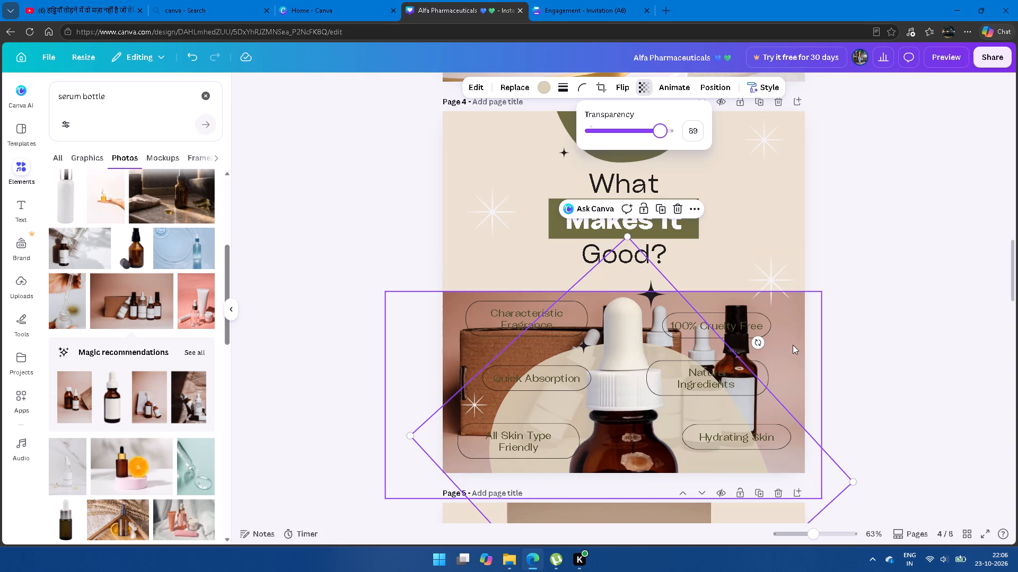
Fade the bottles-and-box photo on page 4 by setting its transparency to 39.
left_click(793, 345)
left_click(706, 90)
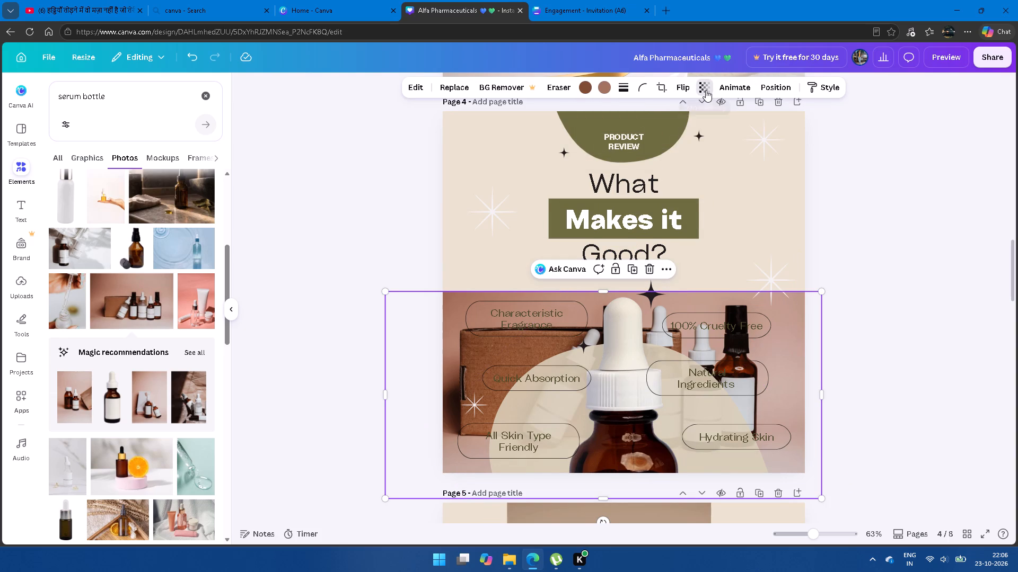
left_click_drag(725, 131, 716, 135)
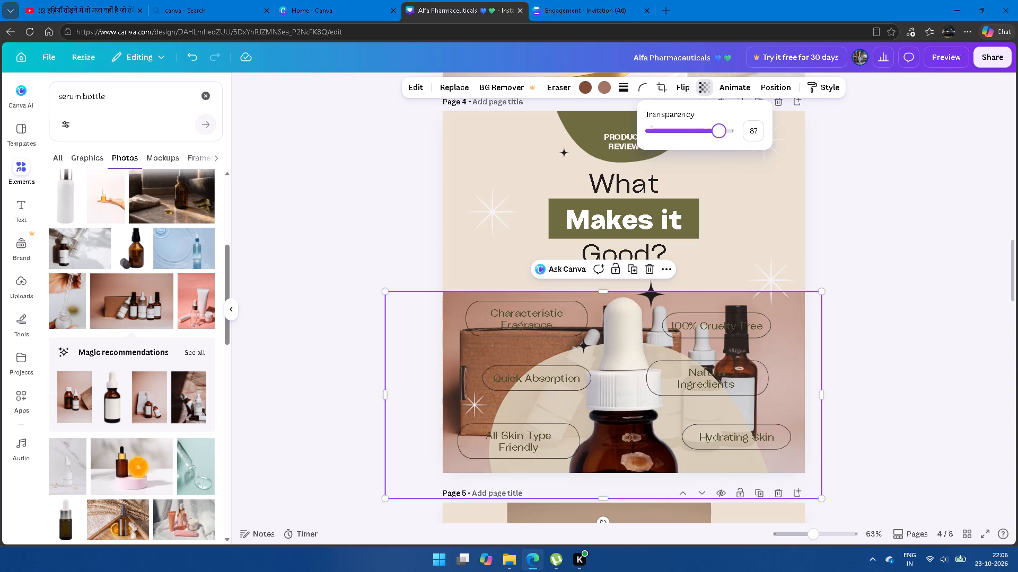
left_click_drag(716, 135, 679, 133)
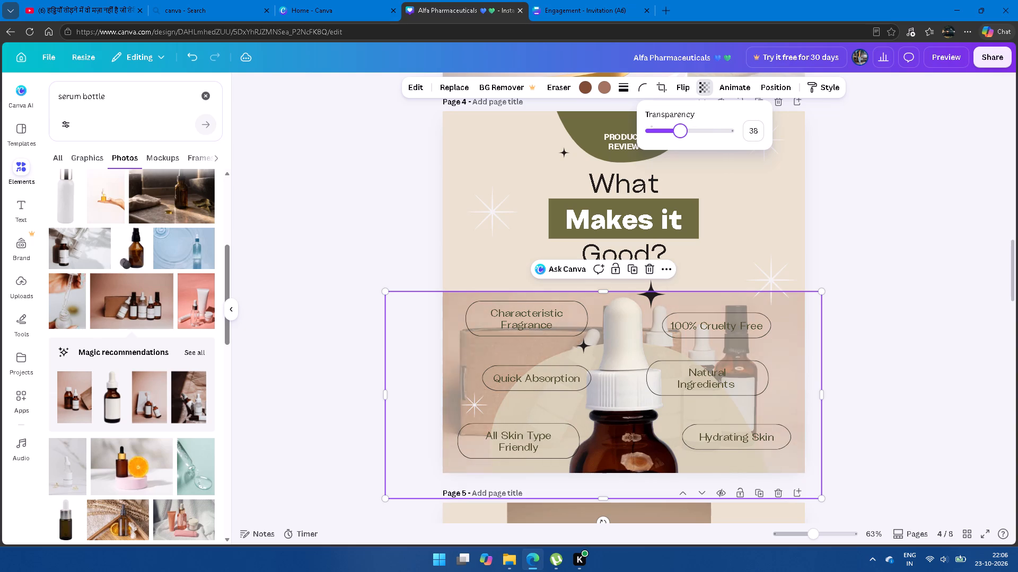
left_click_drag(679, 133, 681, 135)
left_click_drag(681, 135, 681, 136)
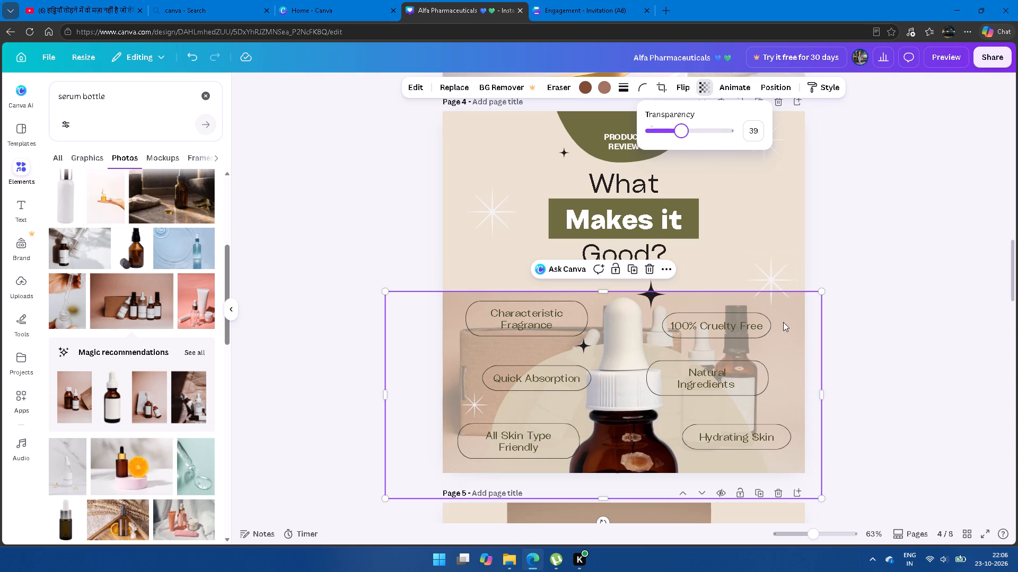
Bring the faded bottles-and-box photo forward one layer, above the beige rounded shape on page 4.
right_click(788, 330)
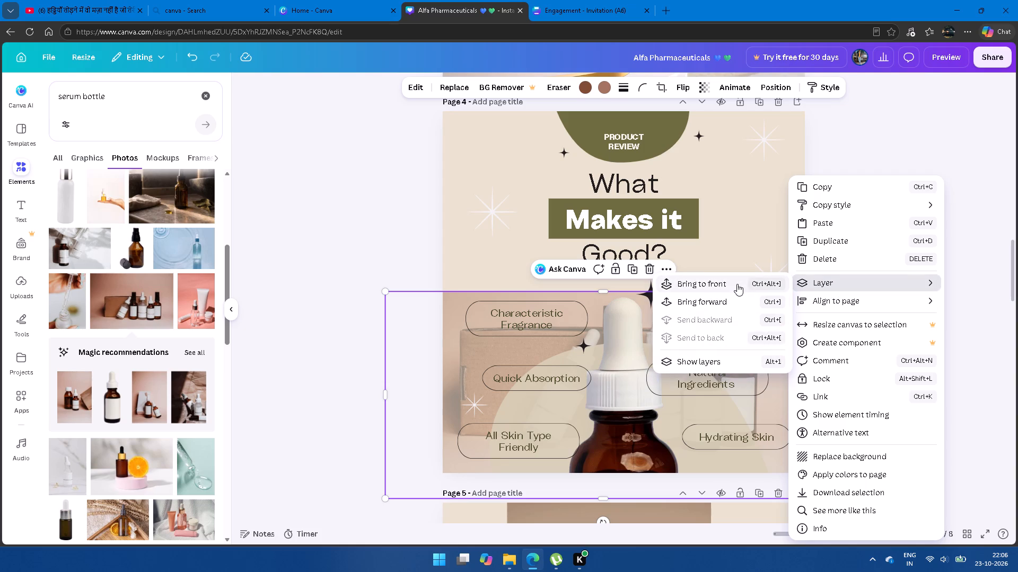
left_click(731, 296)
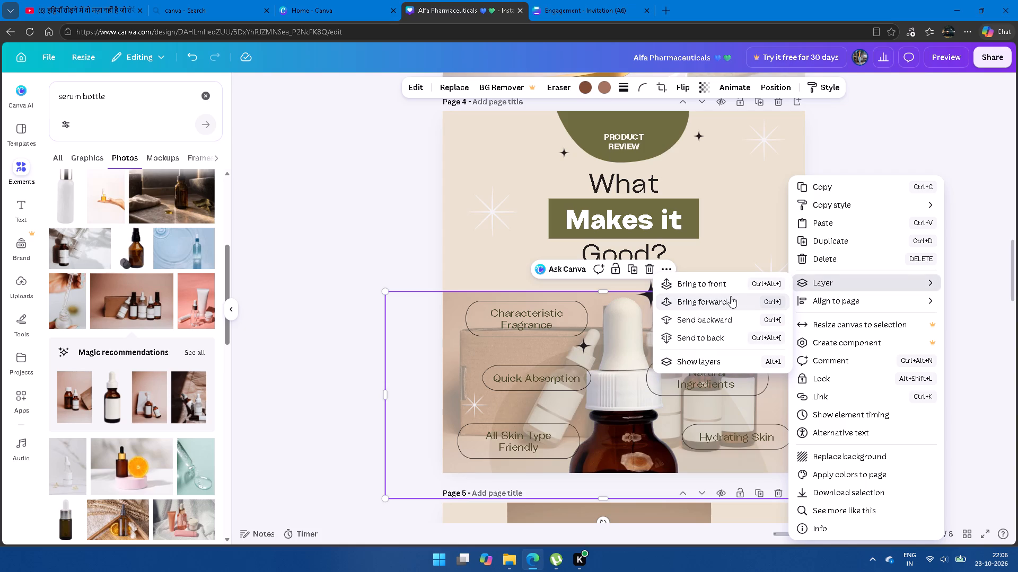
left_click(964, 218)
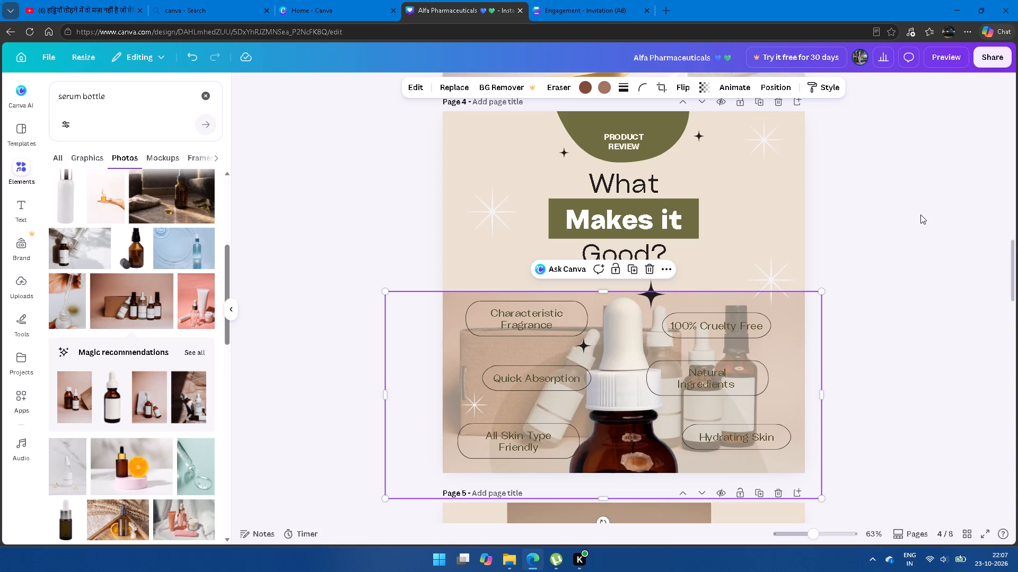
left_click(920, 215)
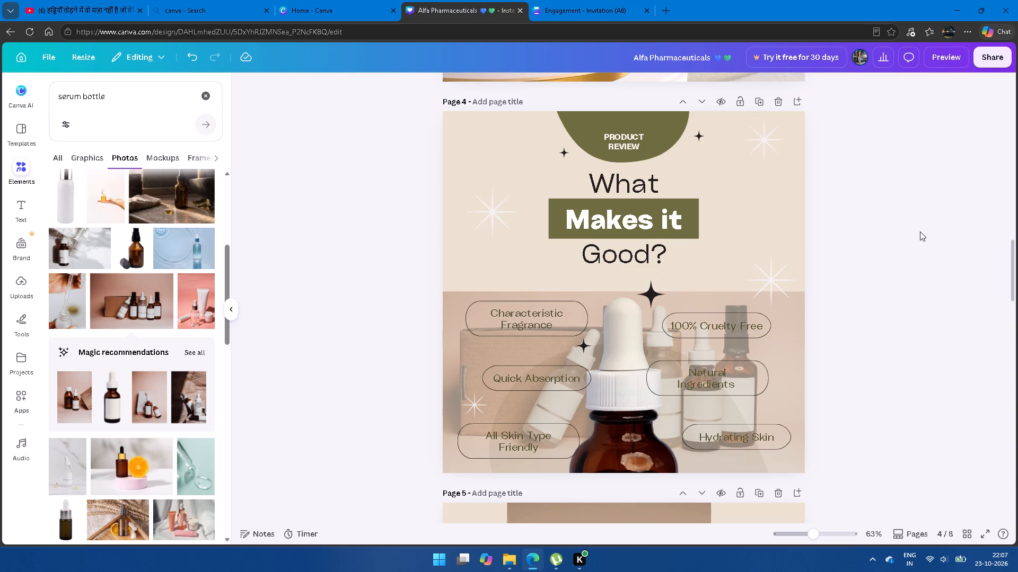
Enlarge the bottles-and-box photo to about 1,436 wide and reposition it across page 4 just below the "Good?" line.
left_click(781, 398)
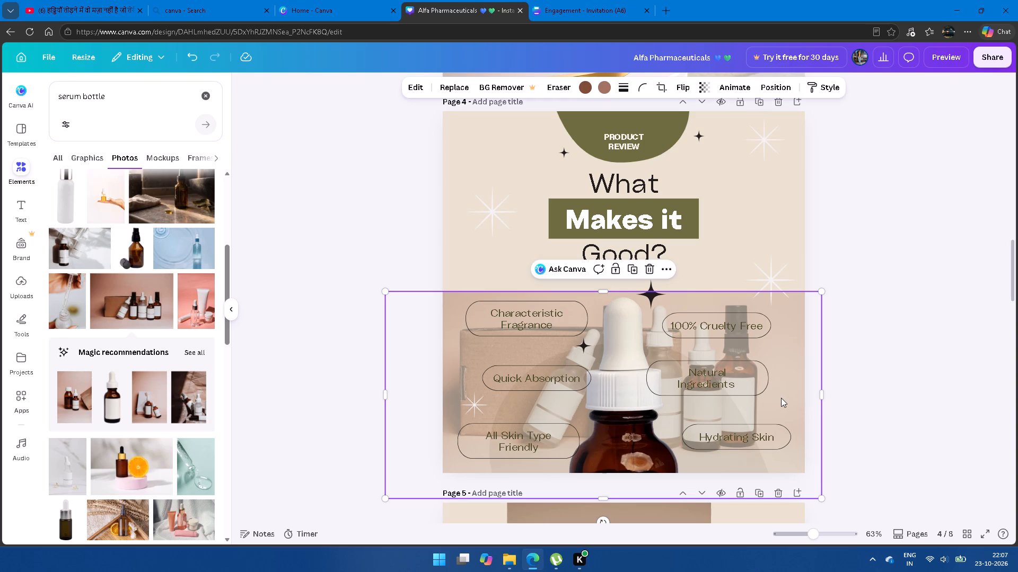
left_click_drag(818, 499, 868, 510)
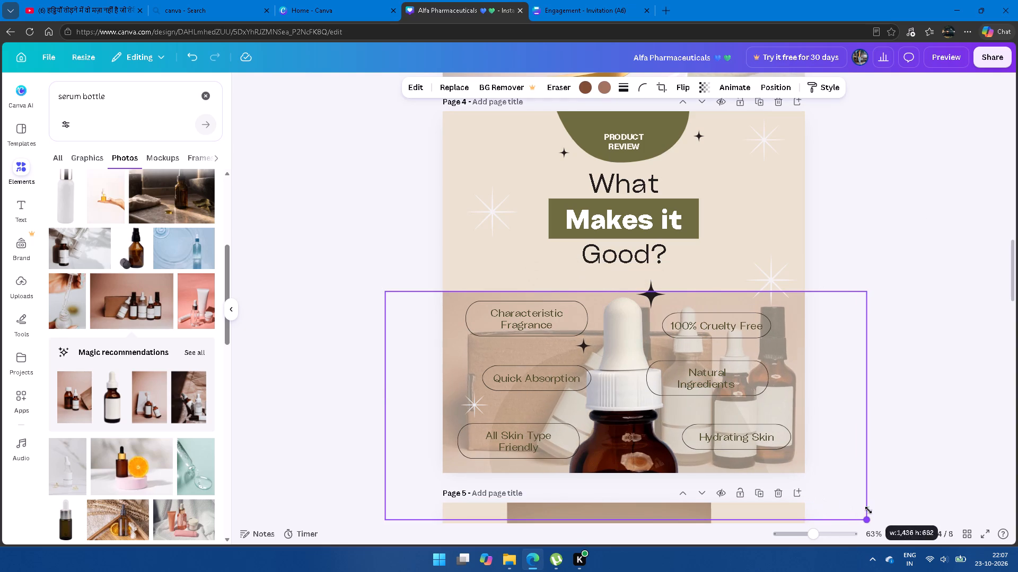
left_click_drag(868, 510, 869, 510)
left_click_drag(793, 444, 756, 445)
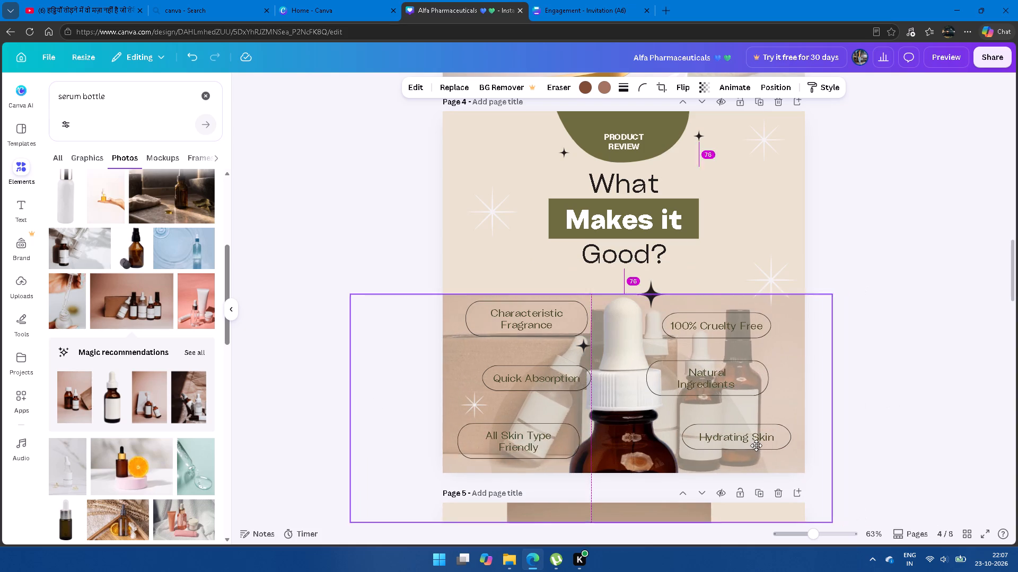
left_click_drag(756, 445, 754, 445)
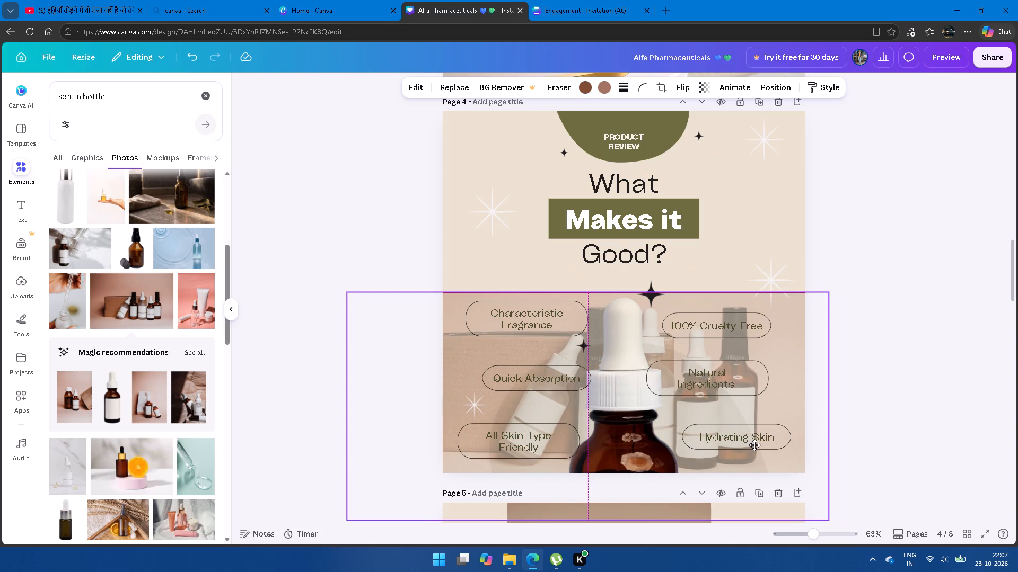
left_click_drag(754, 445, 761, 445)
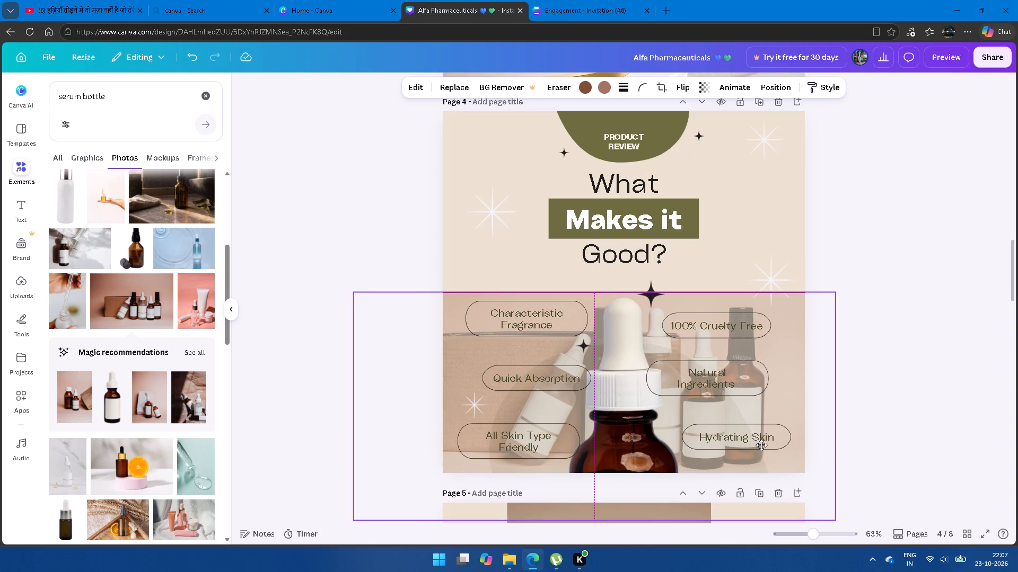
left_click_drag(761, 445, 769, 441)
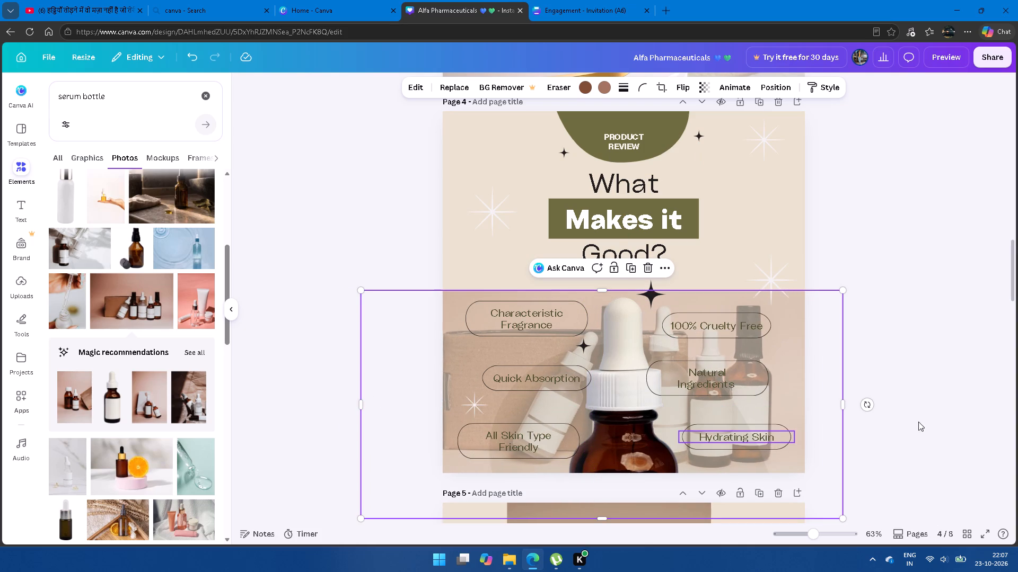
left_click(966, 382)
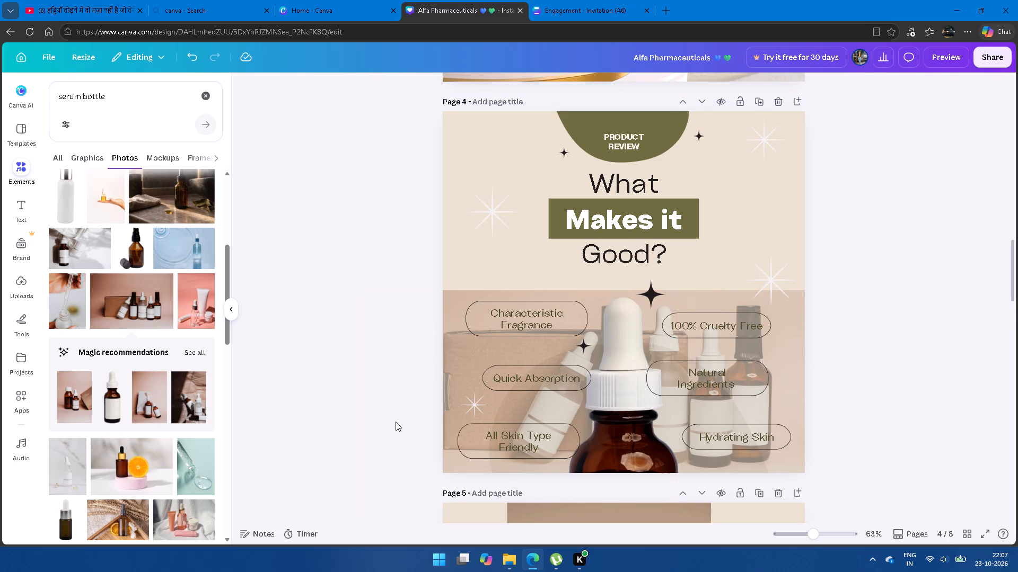
Look over pages 3 to 5 to compare page 4's photo background with the neighbouring pages.
scroll(396, 422, "down", 6)
scroll(396, 422, "up", 3)
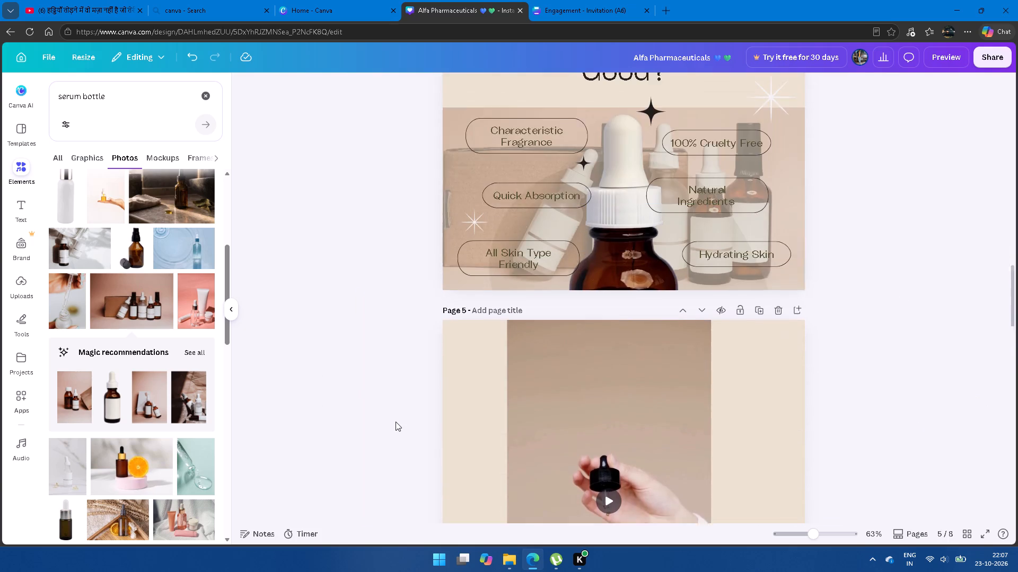
scroll(396, 422, "up", 3)
scroll(396, 422, "down", 2)
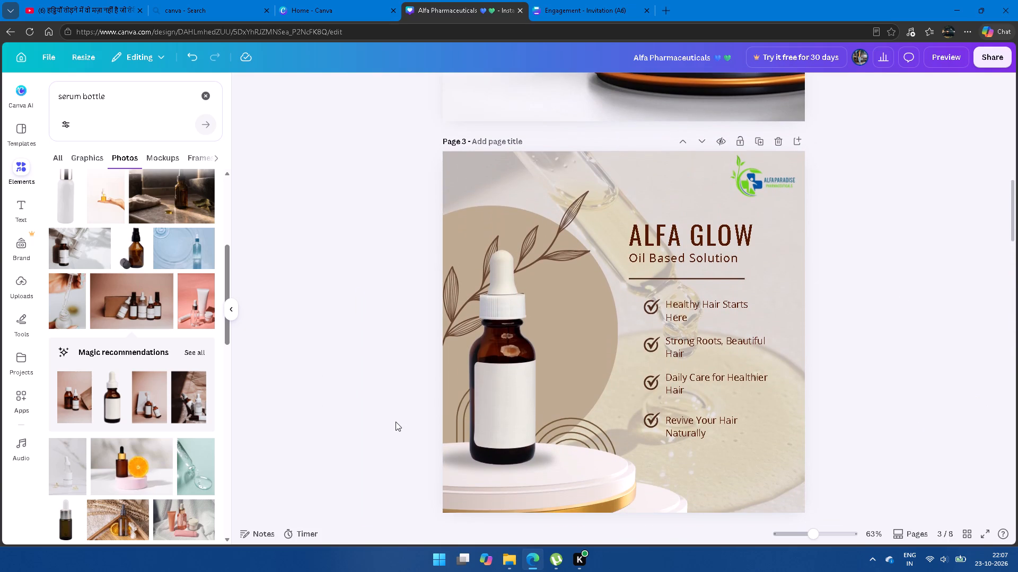
scroll(396, 422, "down", 3)
scroll(396, 422, "up", 1)
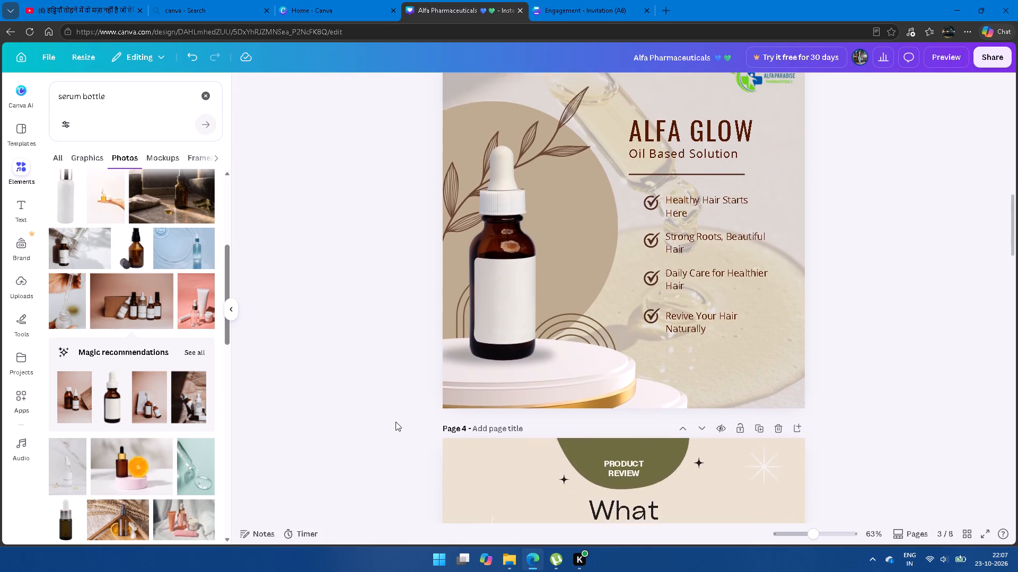
scroll(396, 422, "down", 4)
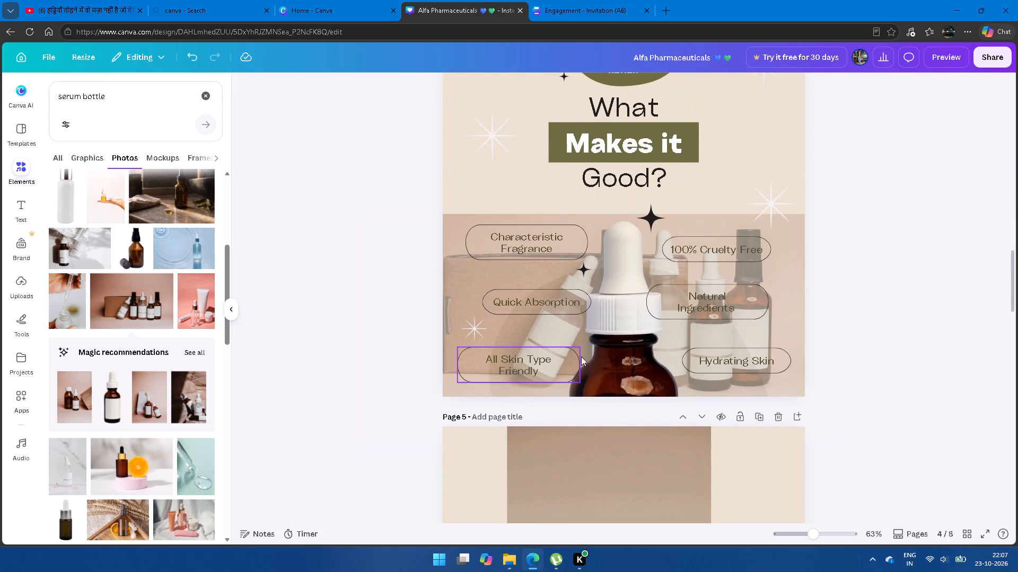
Delete the faded bottles-and-box photo from page 4.
left_click(547, 220)
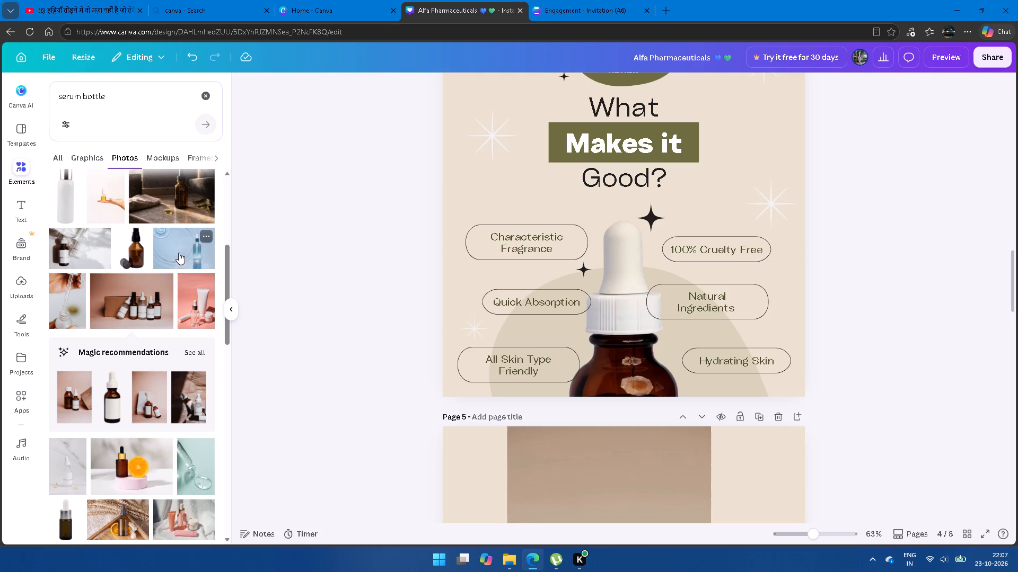
Add the blue water-ripple serum bottle photo to page 4, enlarge it past the page's width and move it to the page top.
left_click(179, 253)
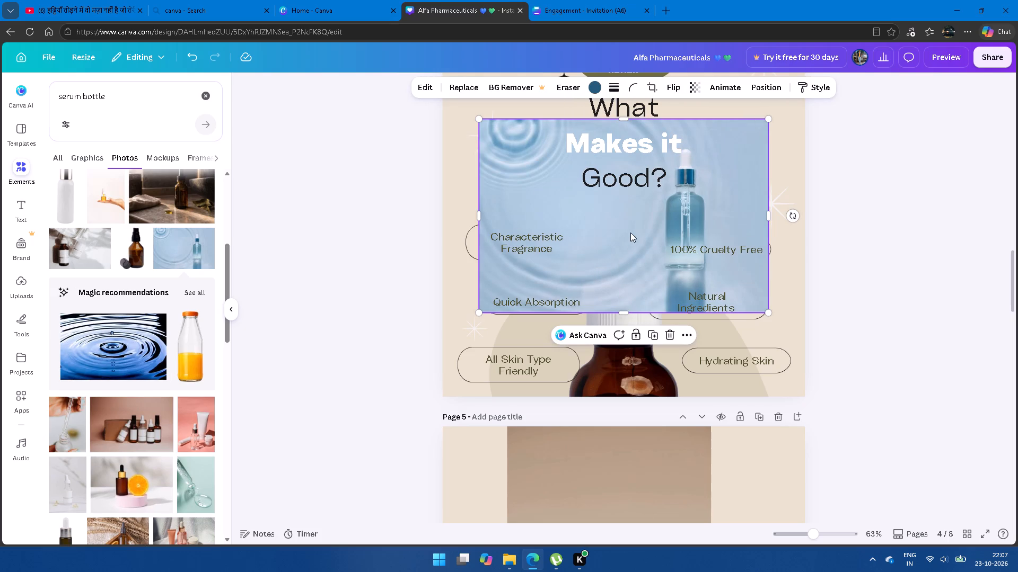
left_click_drag(630, 233, 594, 257)
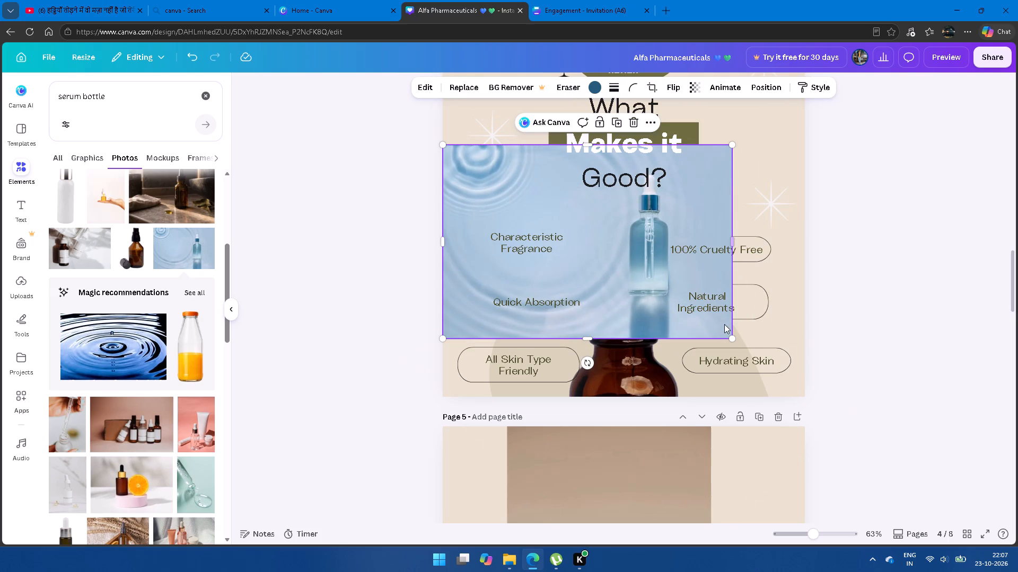
left_click_drag(732, 339, 862, 397)
scroll(625, 328, "up", 1)
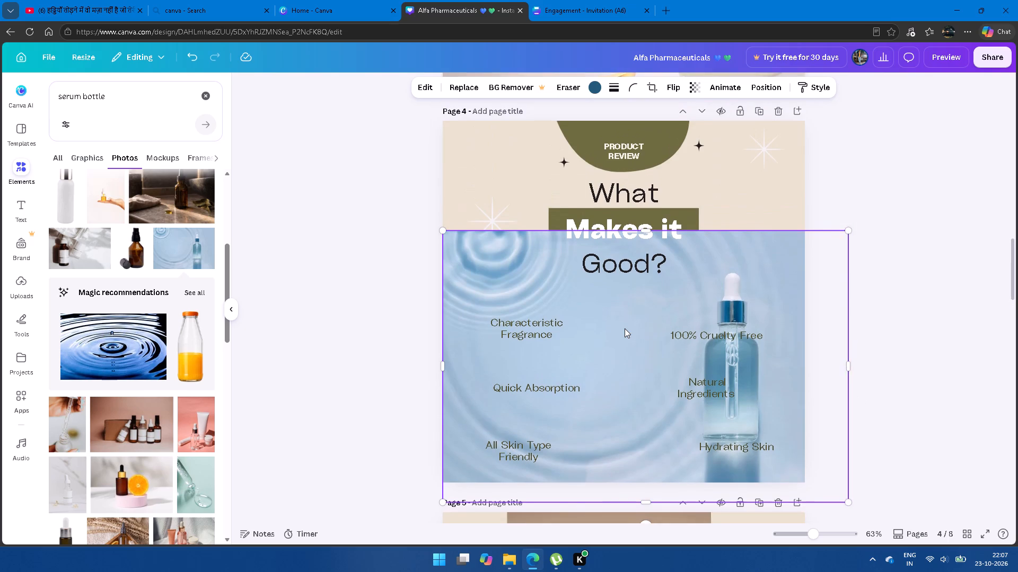
scroll(625, 328, "up", 1)
left_click_drag(626, 359, 618, 247)
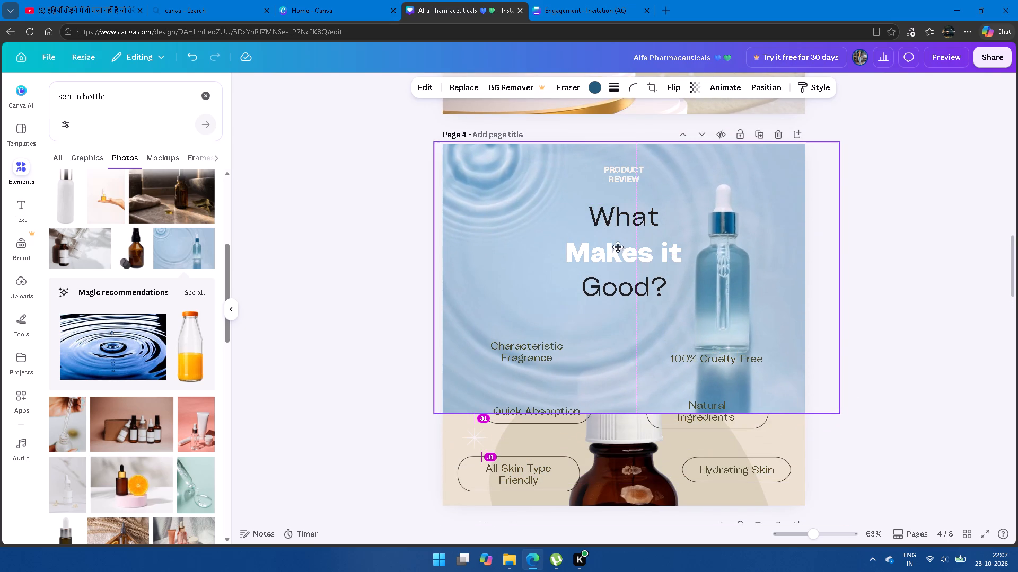
left_click_drag(618, 247, 617, 246)
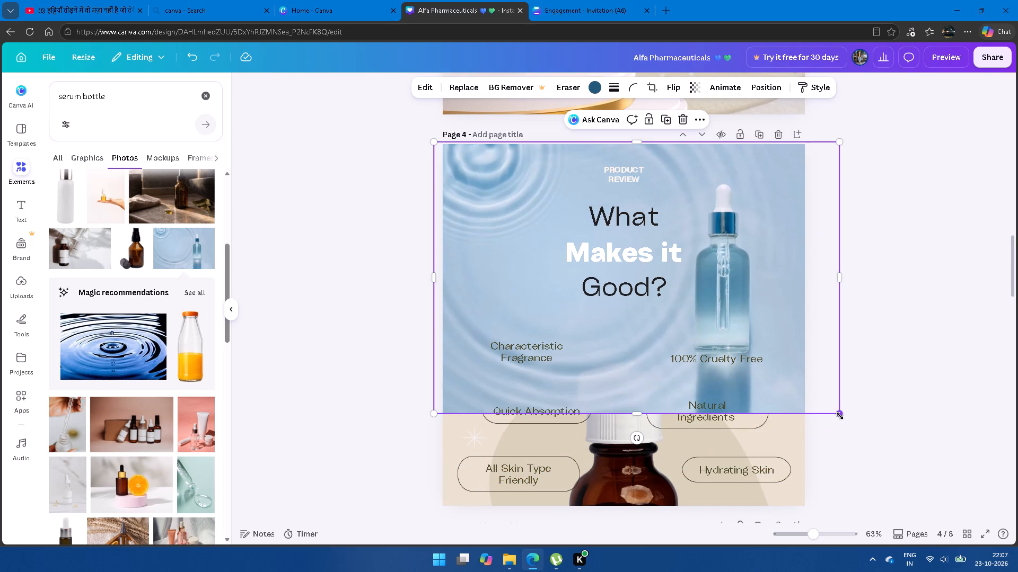
Enlarge the blue serum bottle photo further and align its lower edge with page 4's bottom, keeping the whole bottle on the page.
left_click_drag(840, 413, 849, 566)
left_click_drag(639, 337, 635, 381)
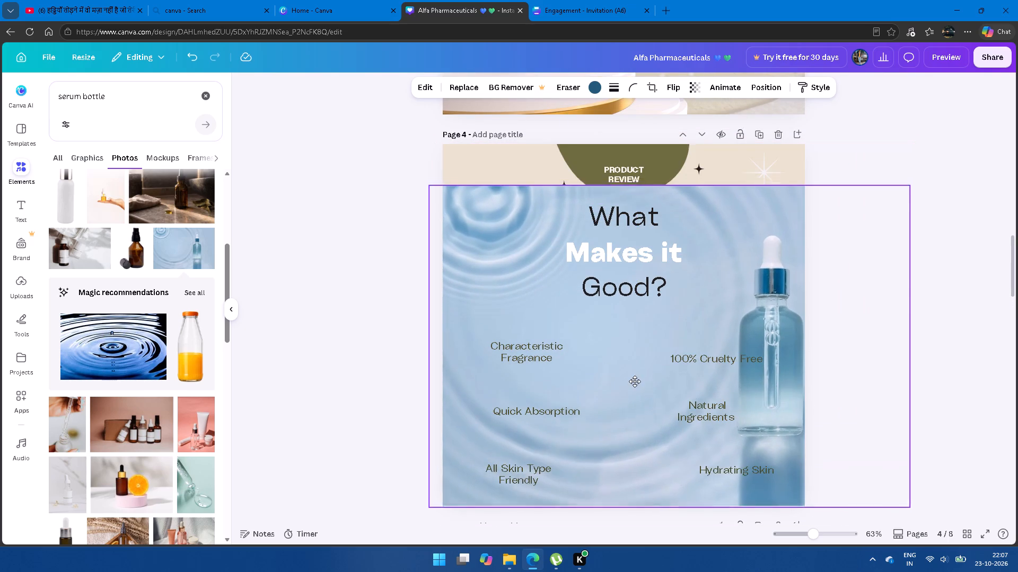
left_click_drag(635, 381, 624, 374)
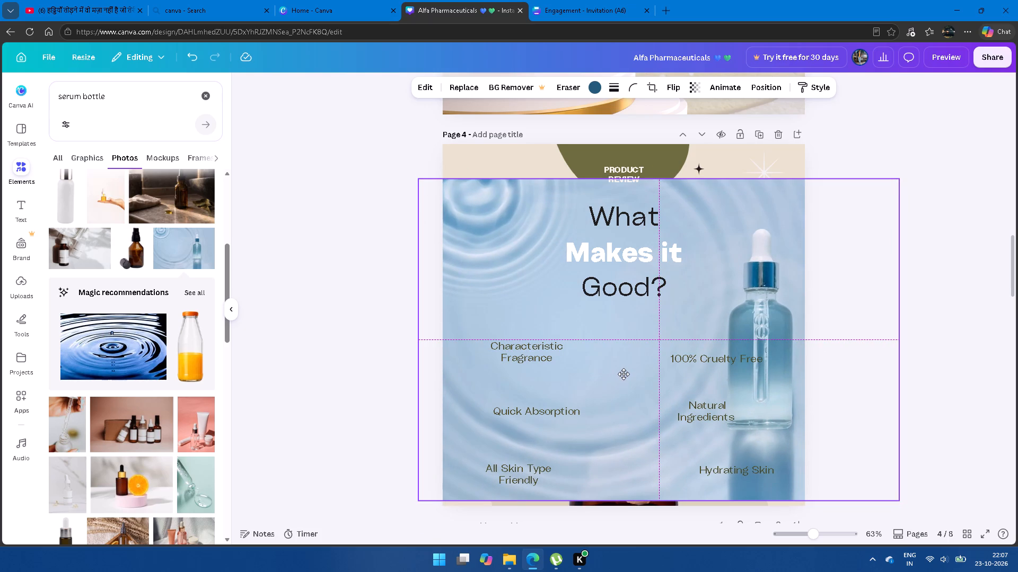
left_click_drag(624, 374, 624, 379)
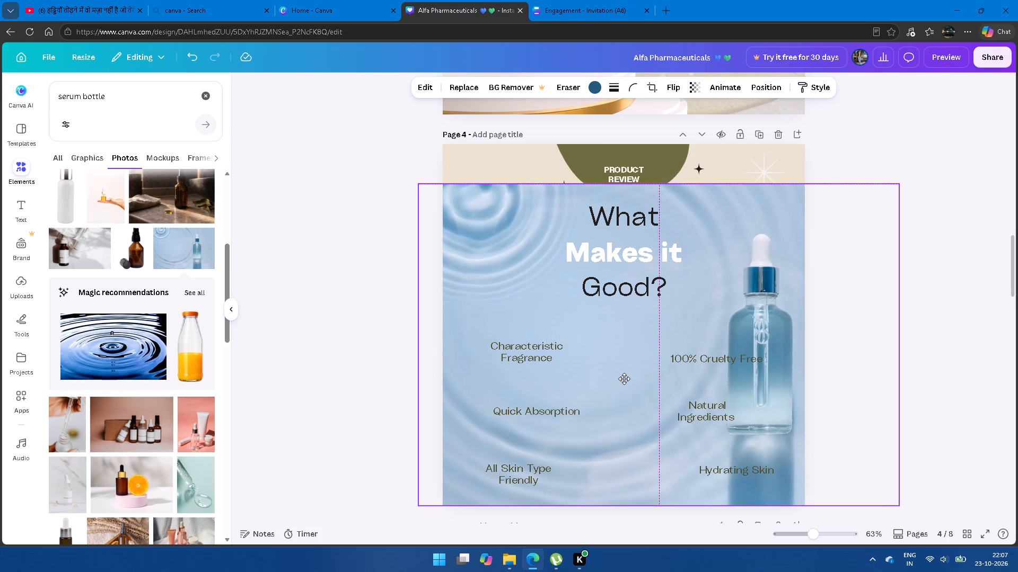
left_click_drag(624, 379, 625, 378)
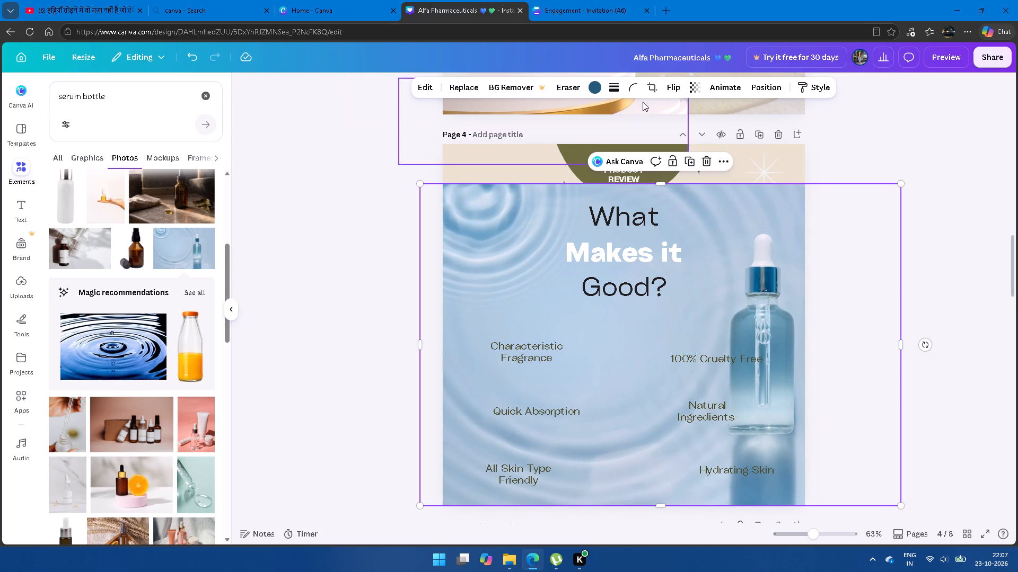
Send the blue serum bottle photo backward to page 4's bottom layer and bring it forward one layer.
right_click(734, 211)
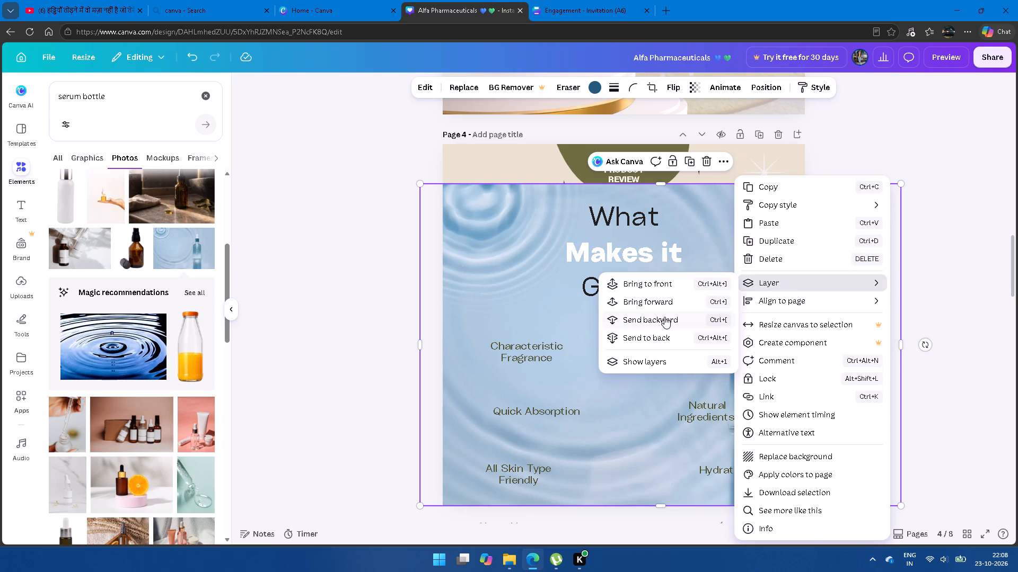
triple_click(664, 317)
triple_click(664, 317)
triple_click(664, 317)
triple_click(664, 317)
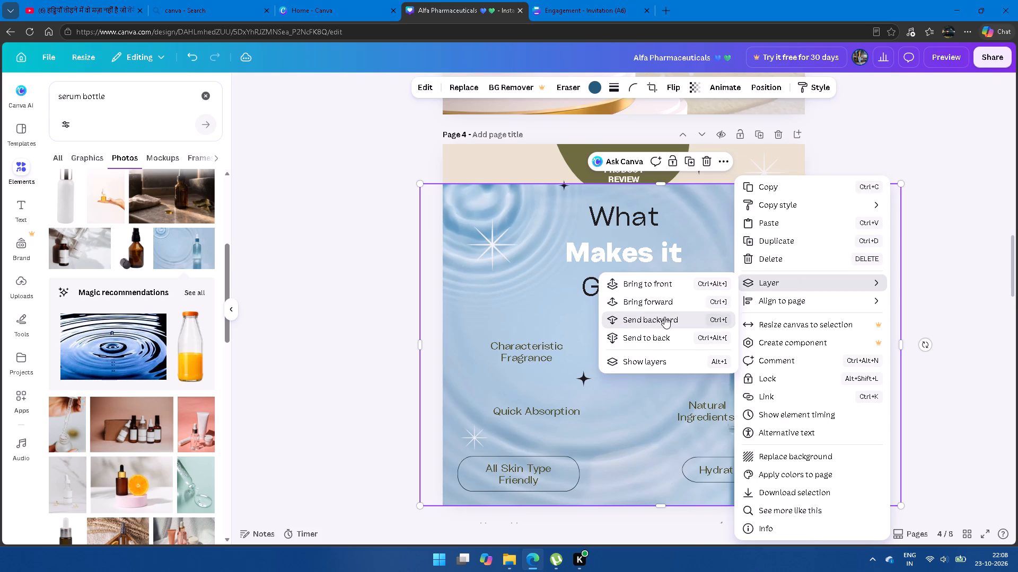
triple_click(664, 317)
triple_click(664, 317)
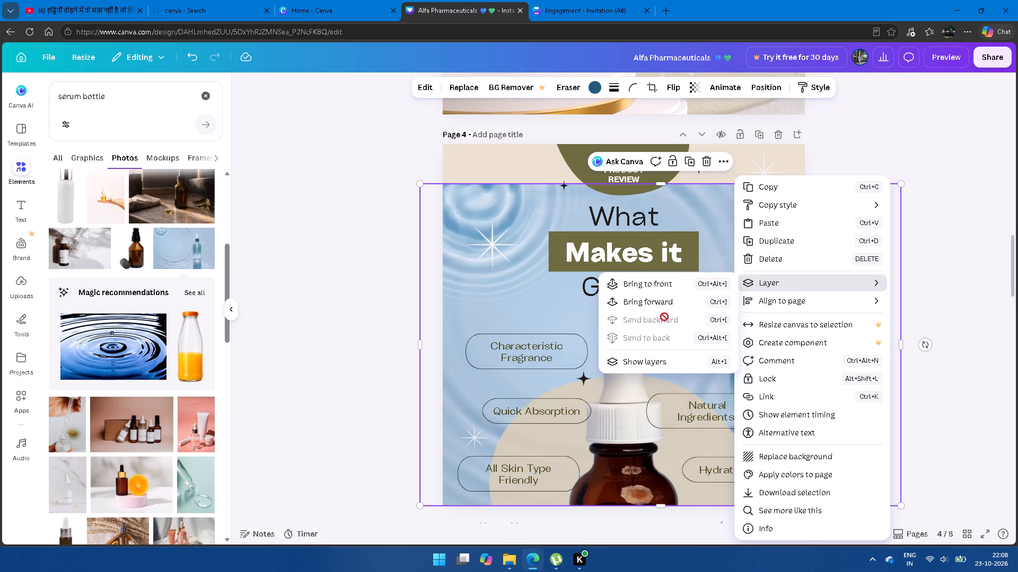
left_click(670, 301)
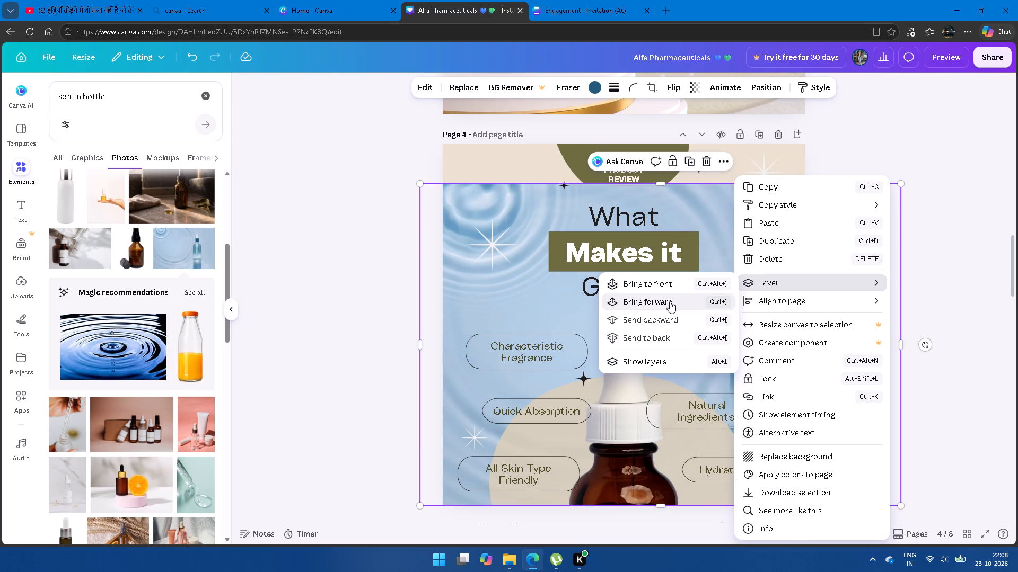
left_click(944, 196)
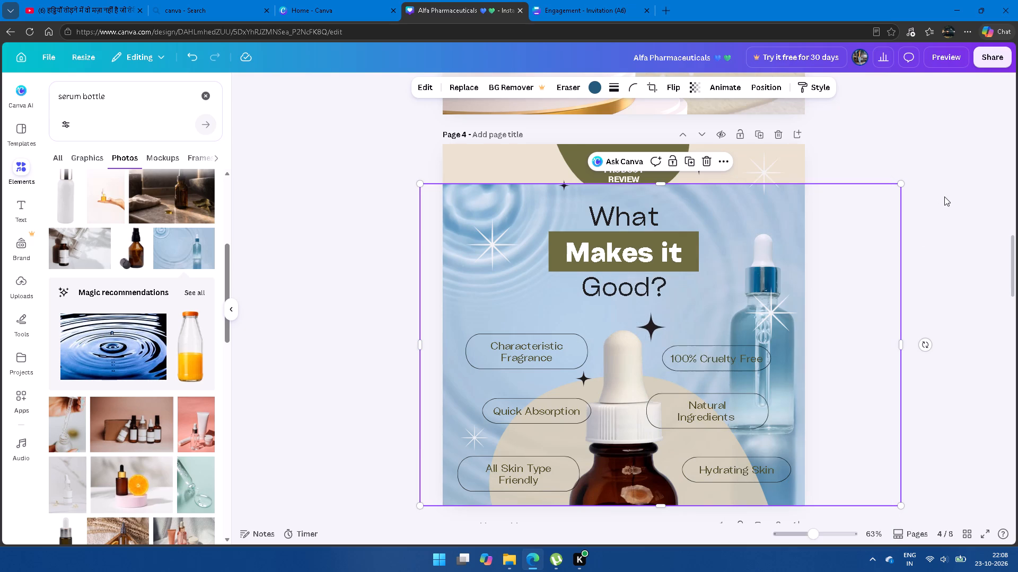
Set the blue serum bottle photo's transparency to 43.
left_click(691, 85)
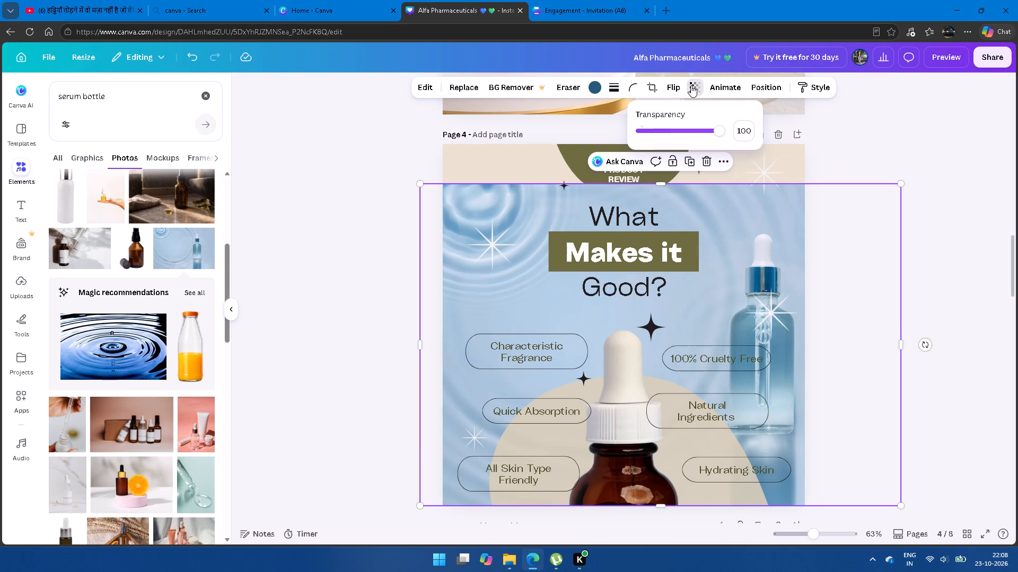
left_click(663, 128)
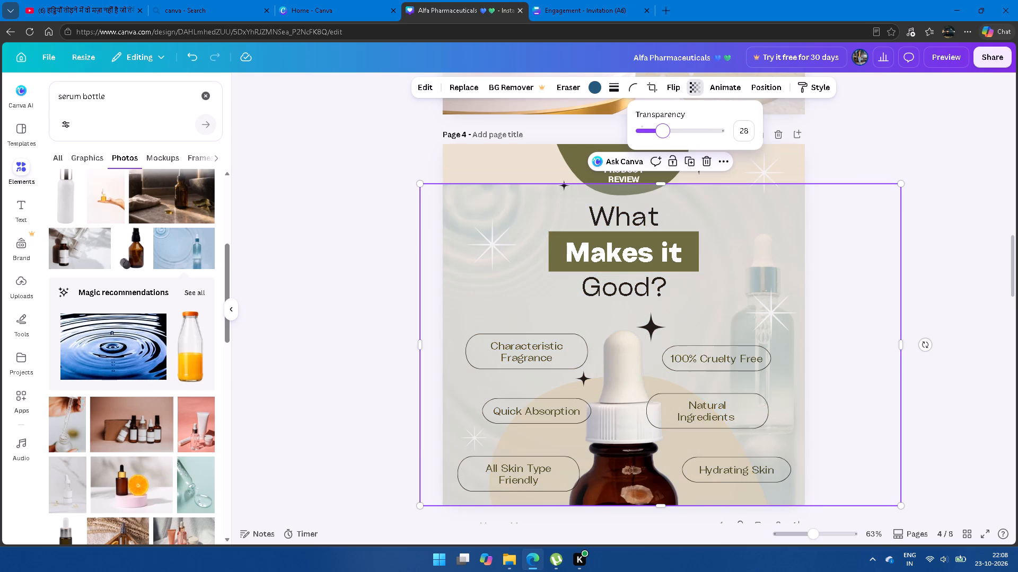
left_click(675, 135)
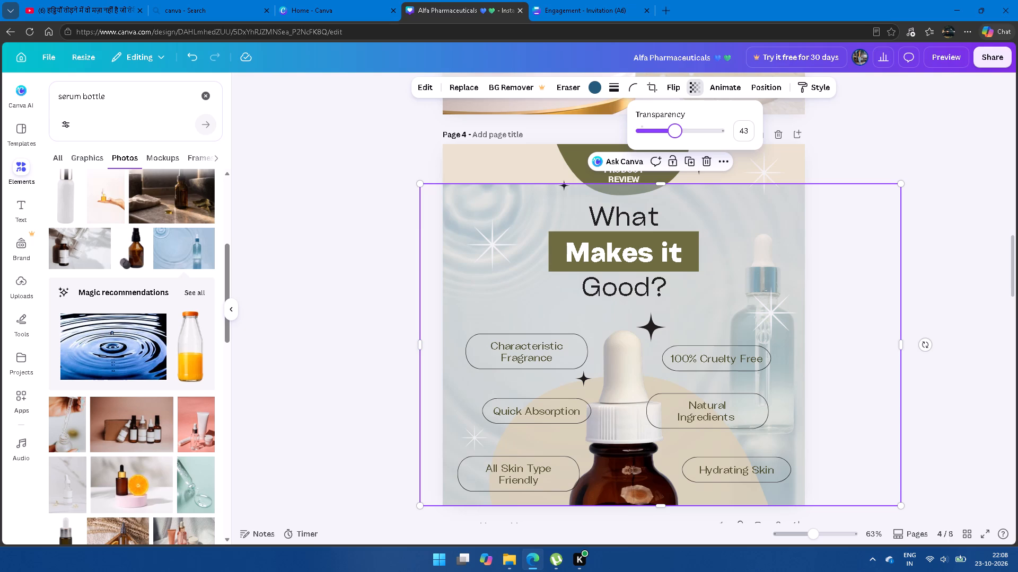
Recolour the serum bottle photo's blue to the design's light orange #e9e1cd.
left_click(600, 85)
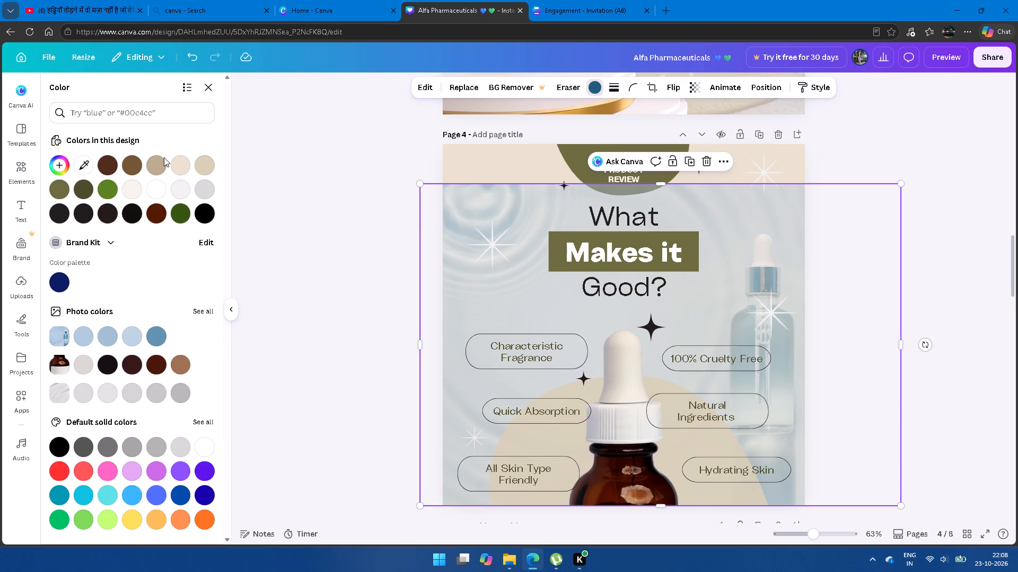
left_click(178, 165)
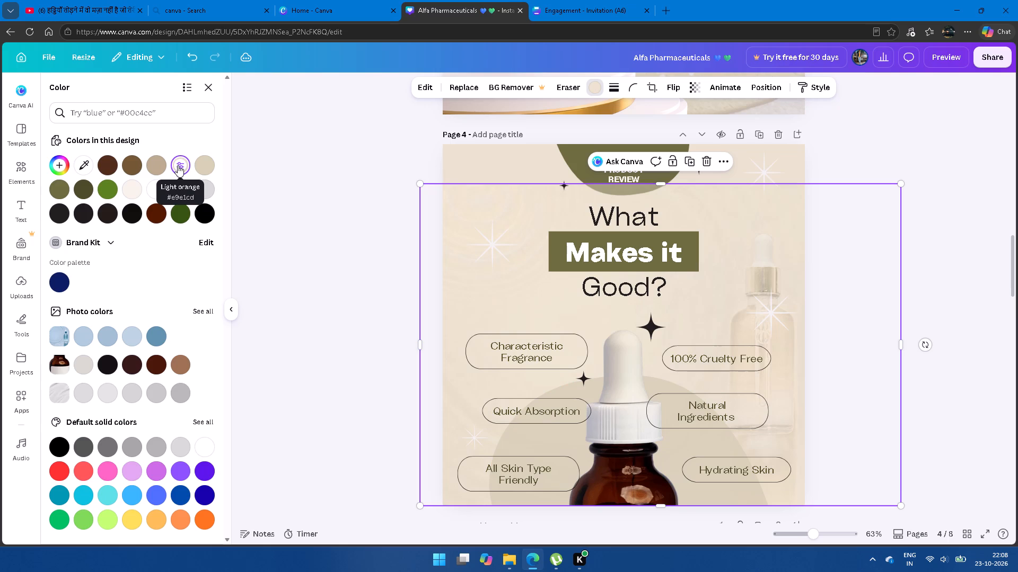
left_click(338, 250)
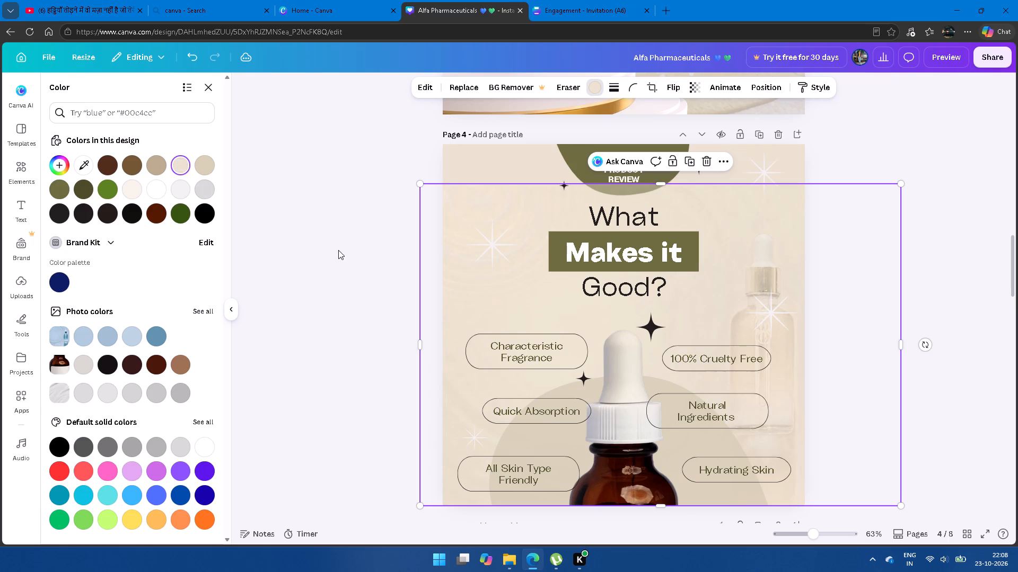
left_click(322, 247)
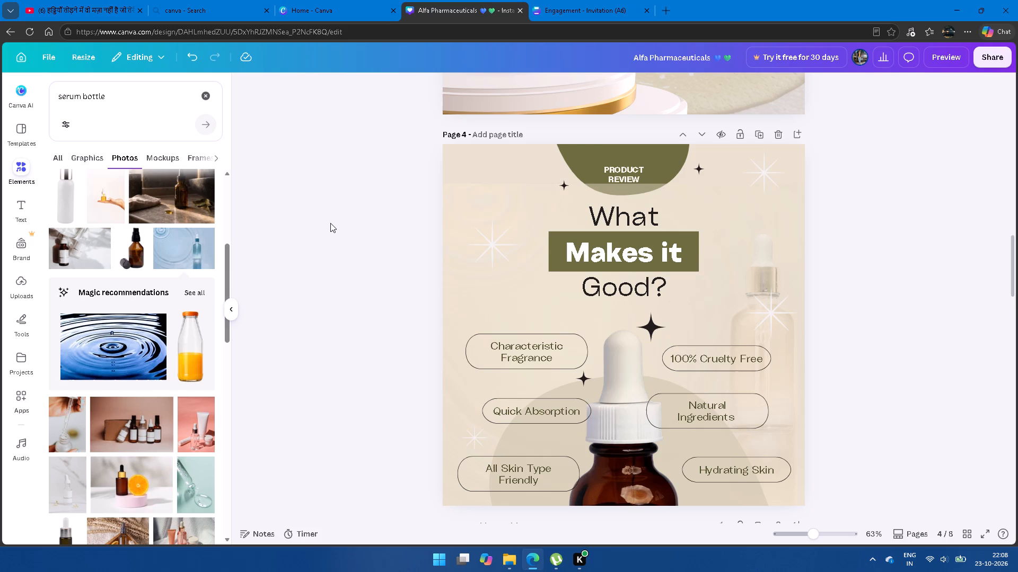
Set the recoloured serum bottle photo's transparency to 100.
left_click(748, 278)
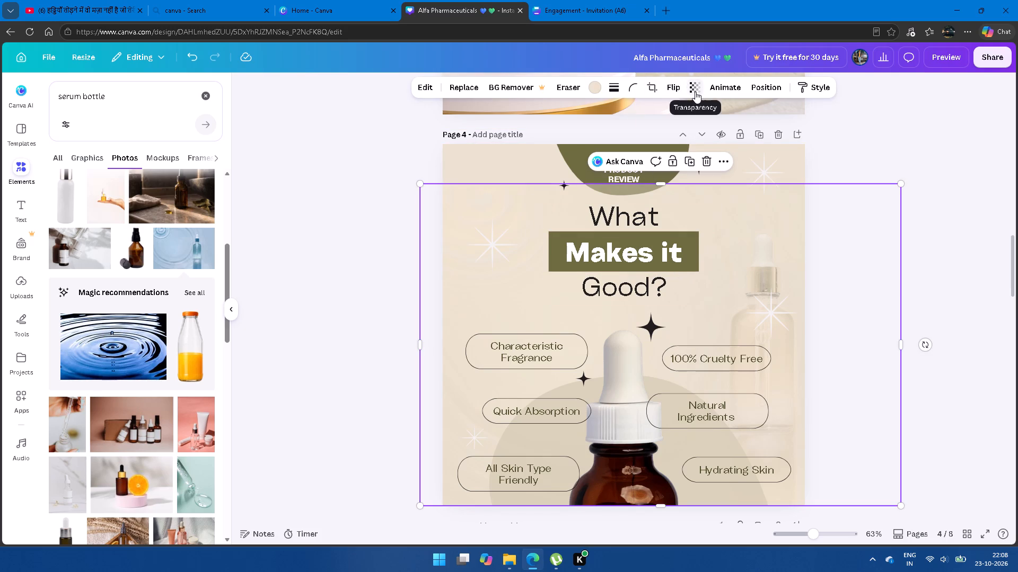
left_click(695, 92)
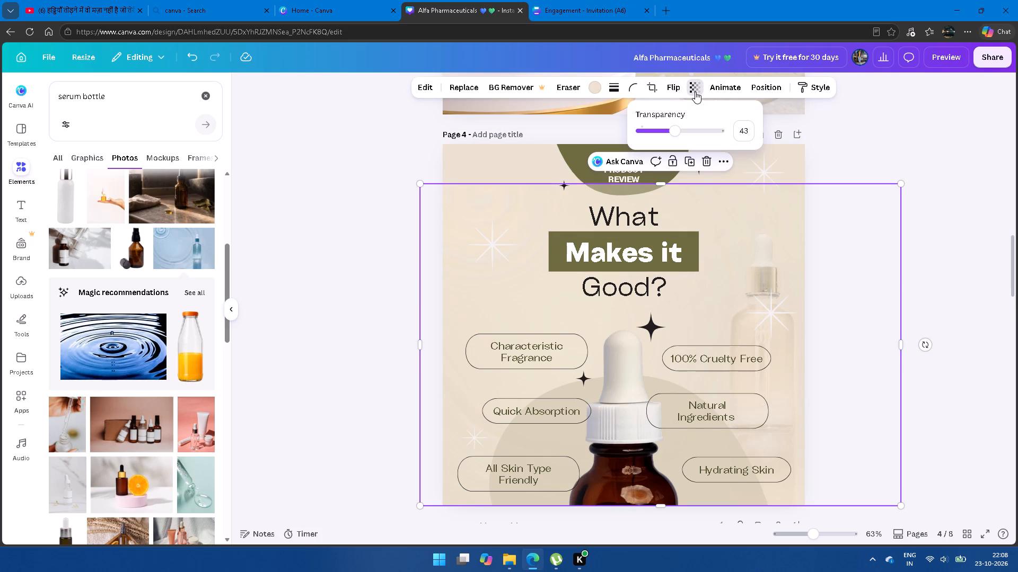
left_click(688, 130)
triple_click(688, 130)
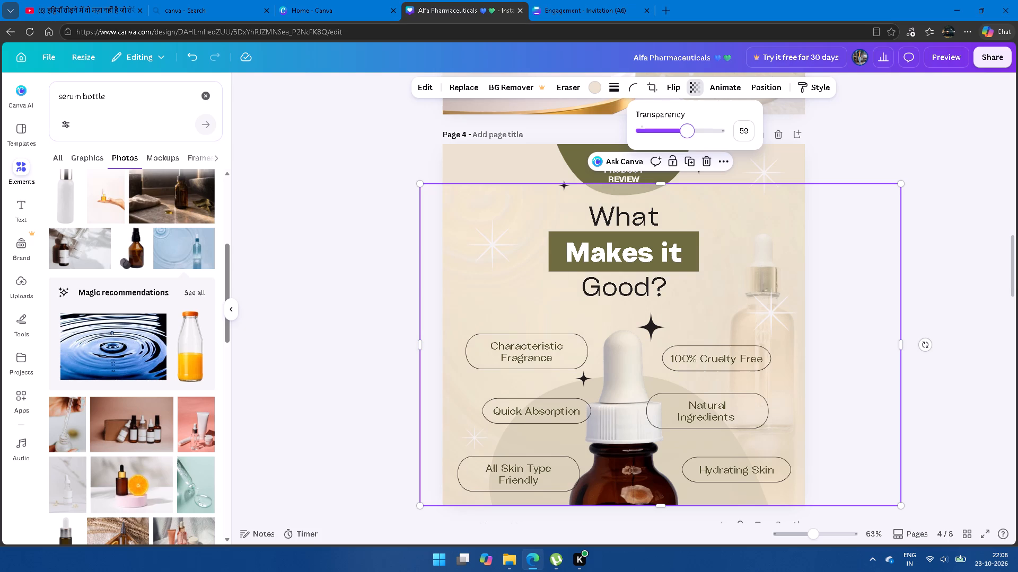
double_click(705, 133)
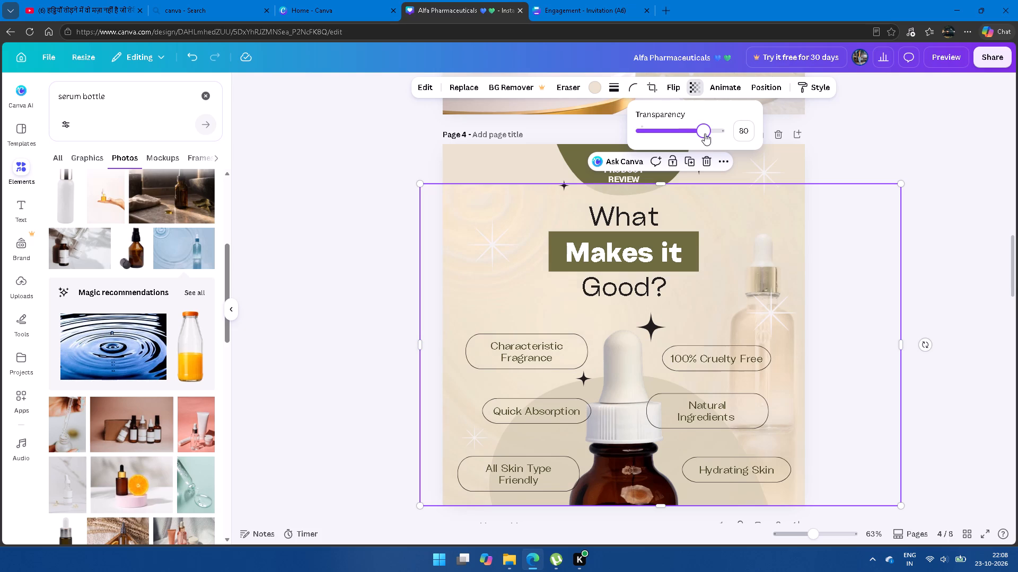
left_click(717, 133)
left_click_drag(715, 129, 743, 133)
left_click(970, 206)
left_click(954, 175)
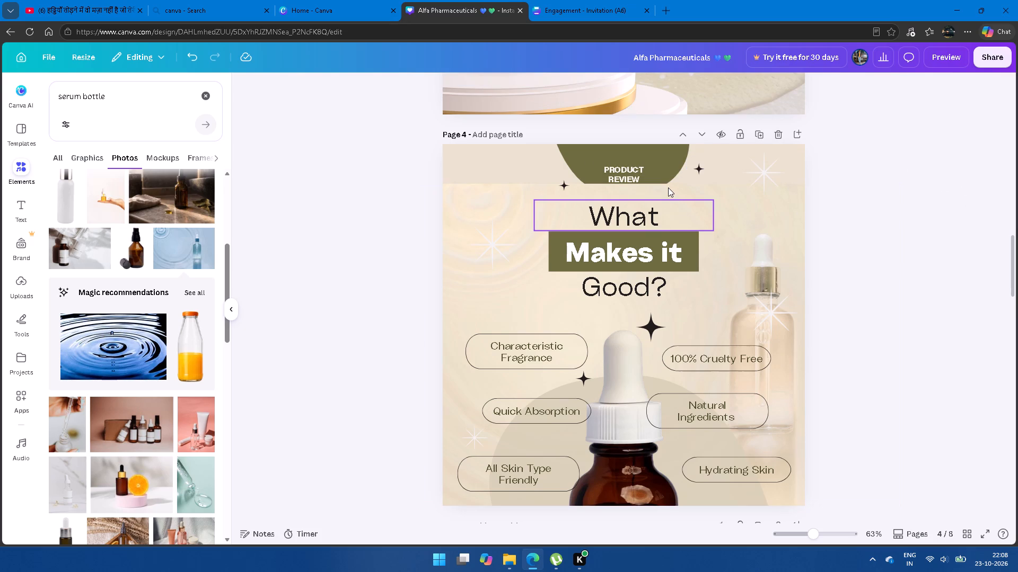
Send the recoloured serum bottle photo backward one layer, behind the olive Product Review shape.
left_click(747, 225)
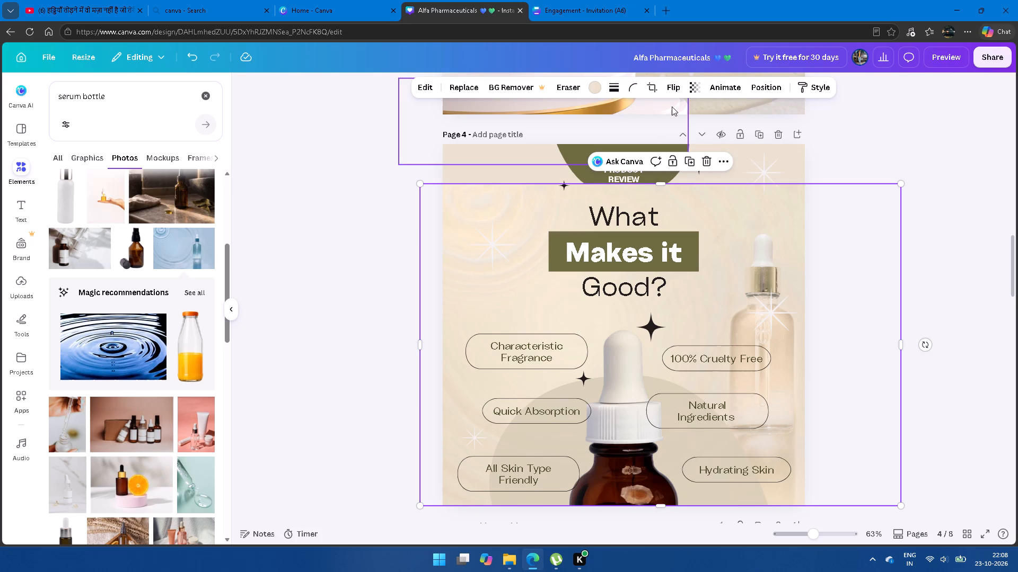
right_click(746, 236)
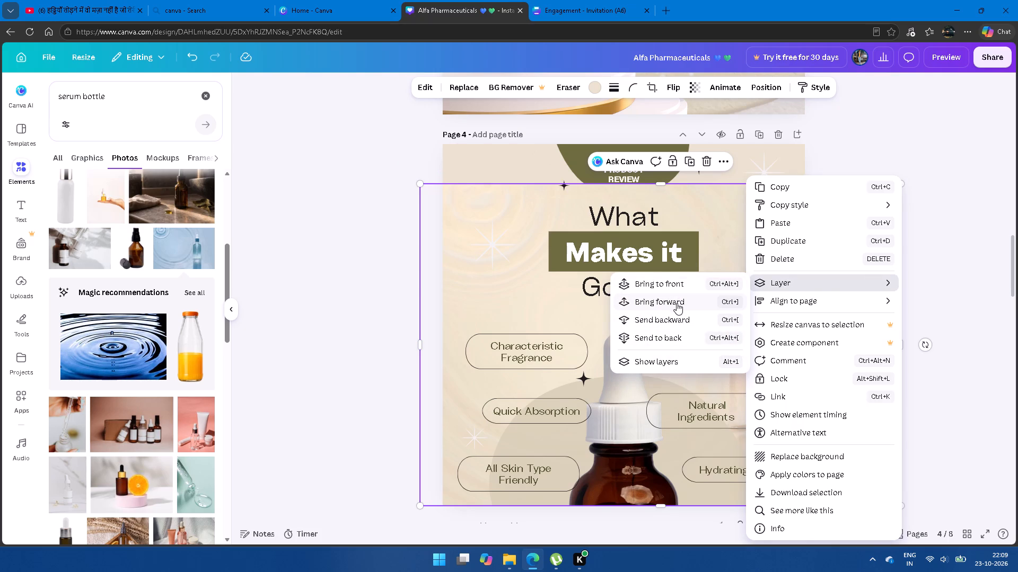
left_click(673, 319)
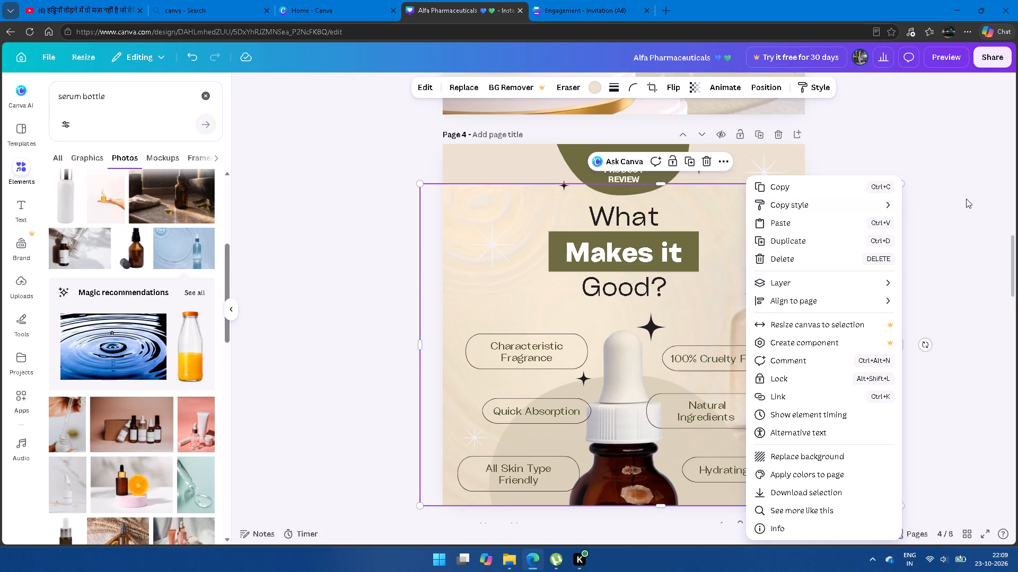
left_click(967, 199)
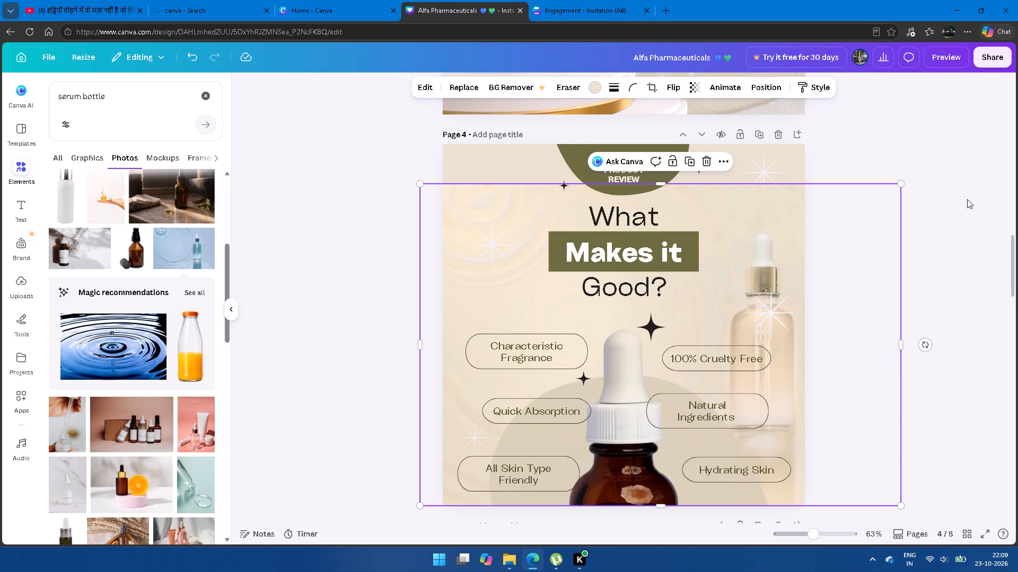